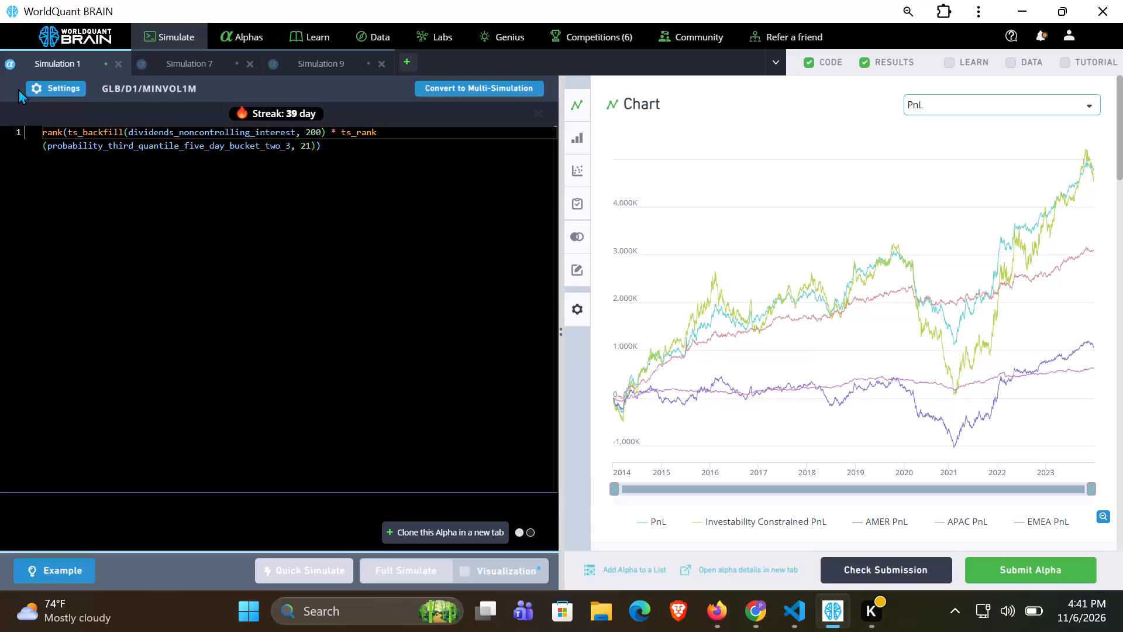
# Configure the Simulation 1 settings with decay 9, Statistical neutralization and truncation 0.03, and apply them.
pyautogui.click(56, 73)
pyautogui.click(59, 88)
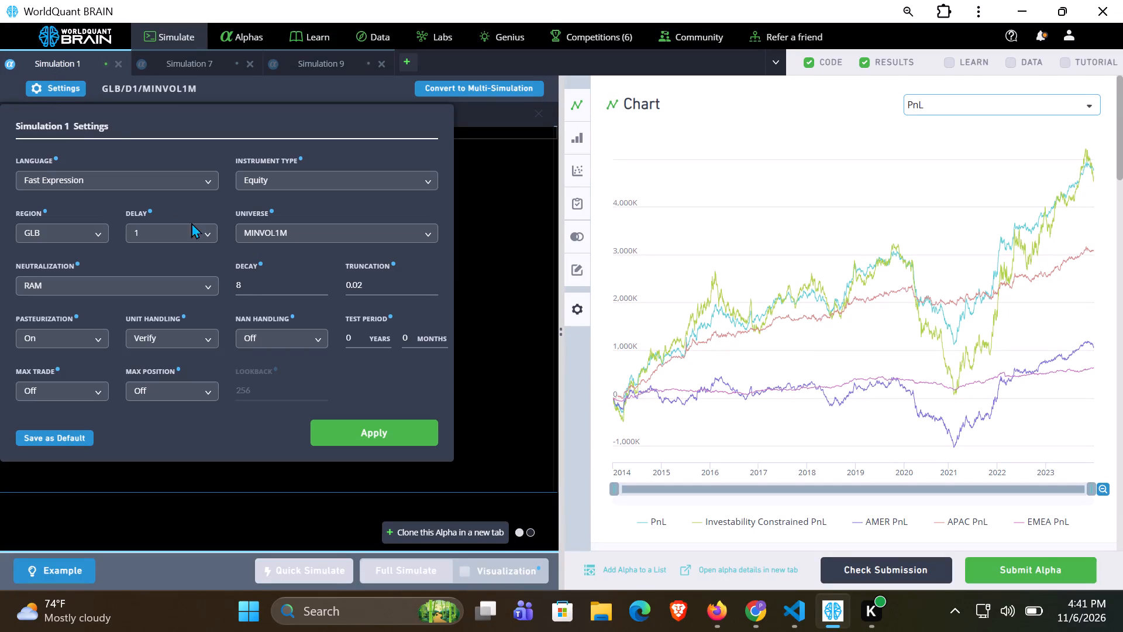
pyautogui.click(242, 285)
pyautogui.click(257, 290)
pyautogui.press('BackSpace')
pyautogui.press('9')
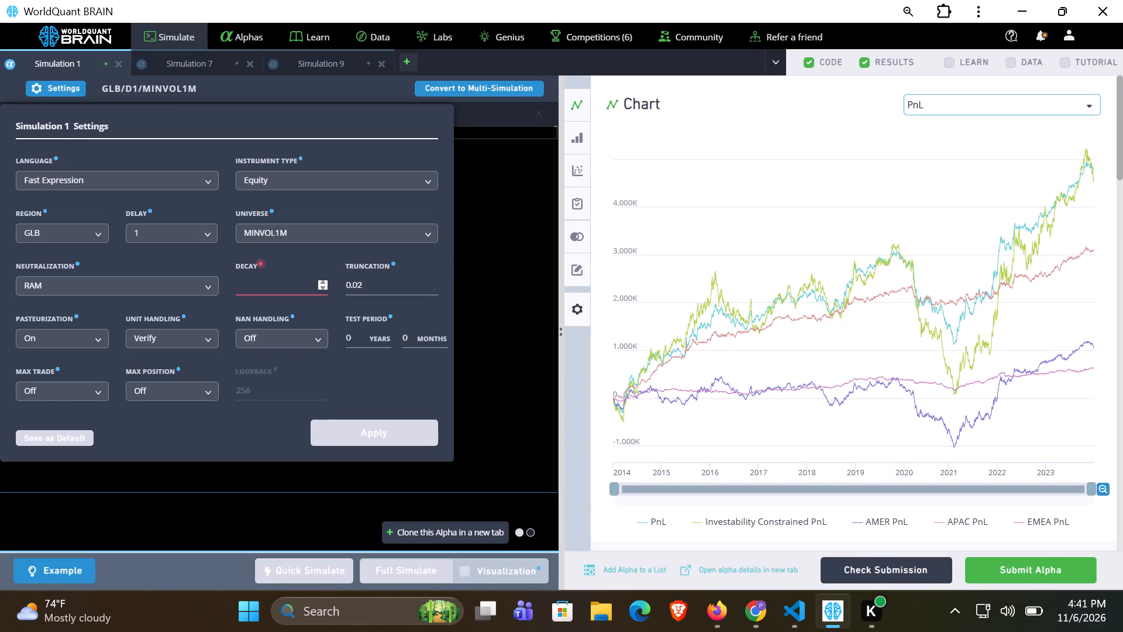
pyautogui.click(187, 280)
pyautogui.click(173, 344)
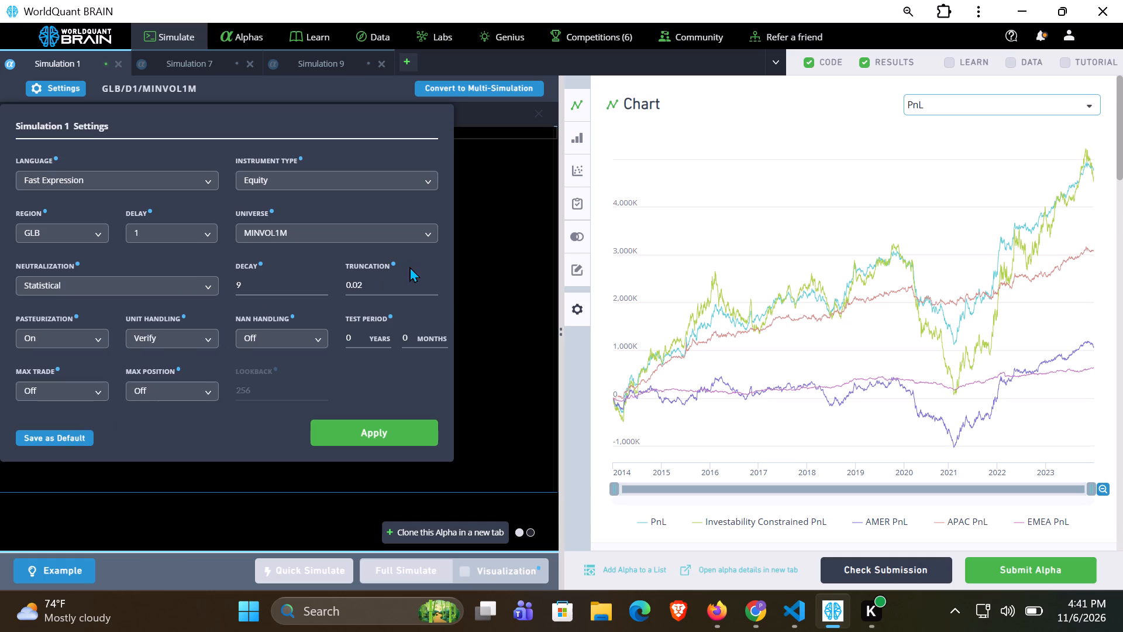
pyautogui.click(377, 279)
pyautogui.press('BackSpace')
pyautogui.press('3')
pyautogui.click(396, 442)
# Run a full simulation of the alpha in Simulation 1.
pyautogui.click(414, 572)
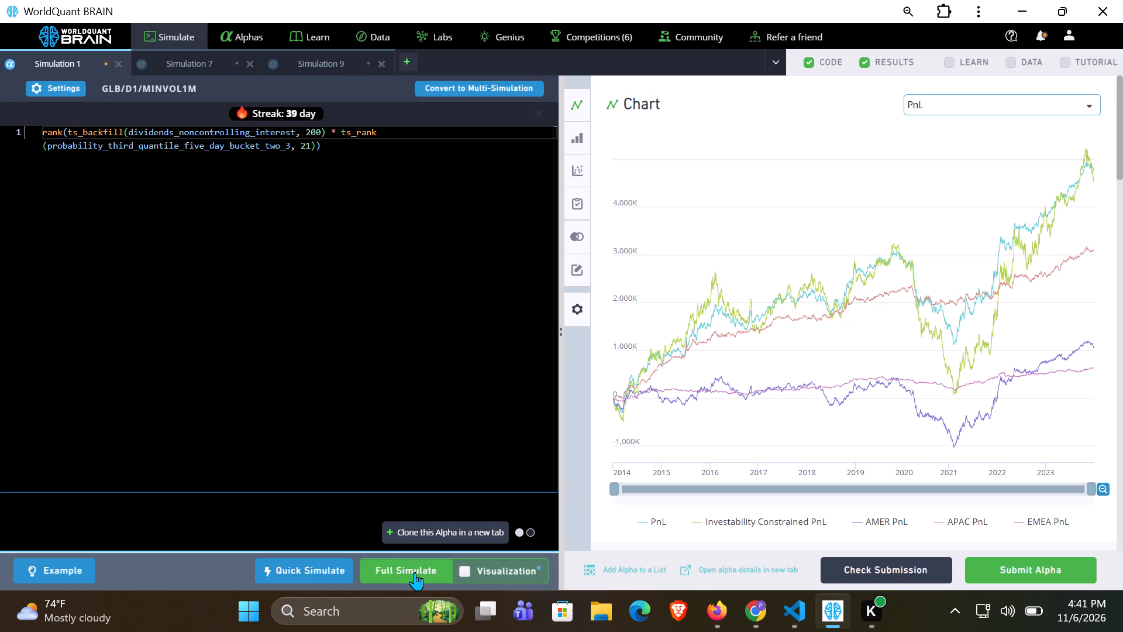
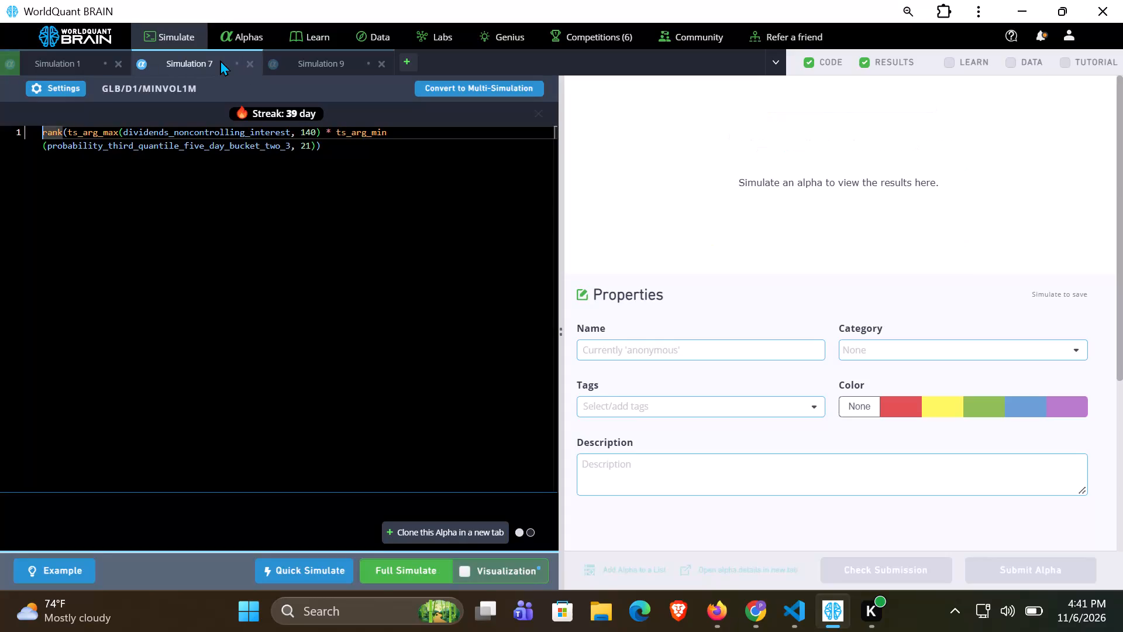
# Configure the Simulation 7 settings with decay 9, truncation 0.04 and Statistical neutralization, and apply them.
pyautogui.click(58, 90)
pyautogui.click(249, 283)
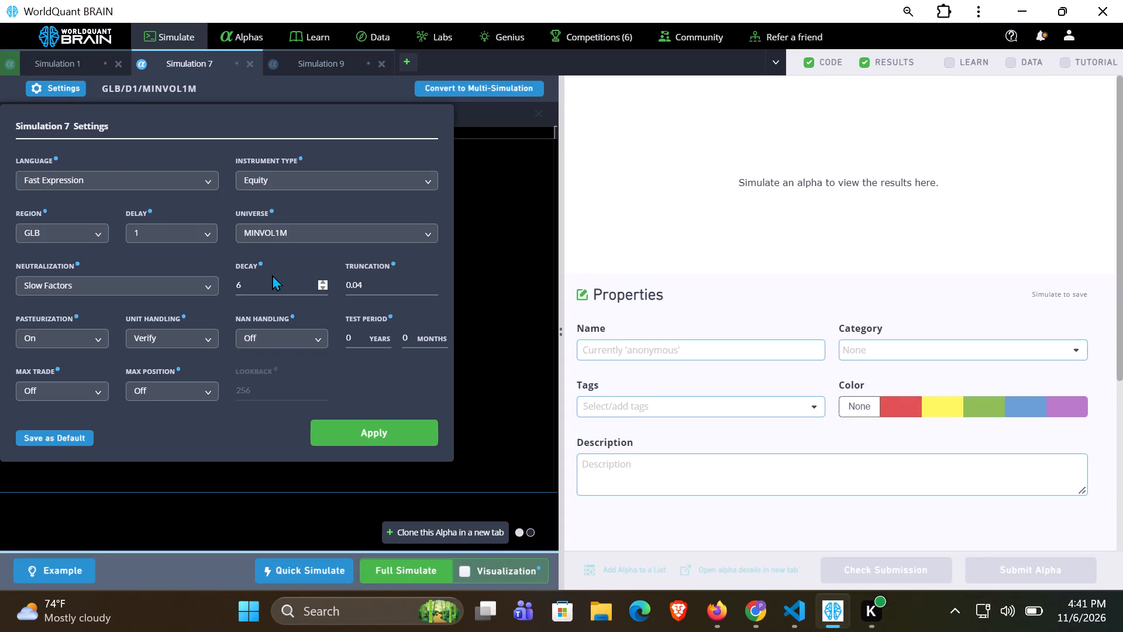
pyautogui.press('BackSpace')
pyautogui.press('3')
pyautogui.press('BackSpace')
pyautogui.write('20')
pyautogui.press('BackSpace')
pyautogui.press('BackSpace')
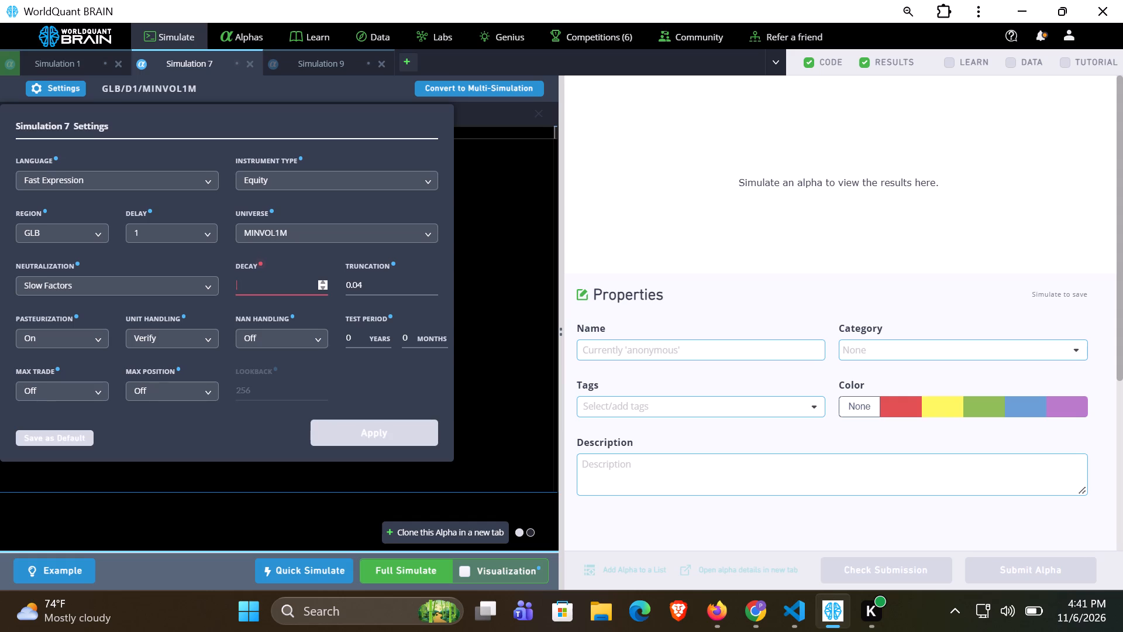
pyautogui.write('10')
pyautogui.press('BackSpace')
pyautogui.press('BackSpace')
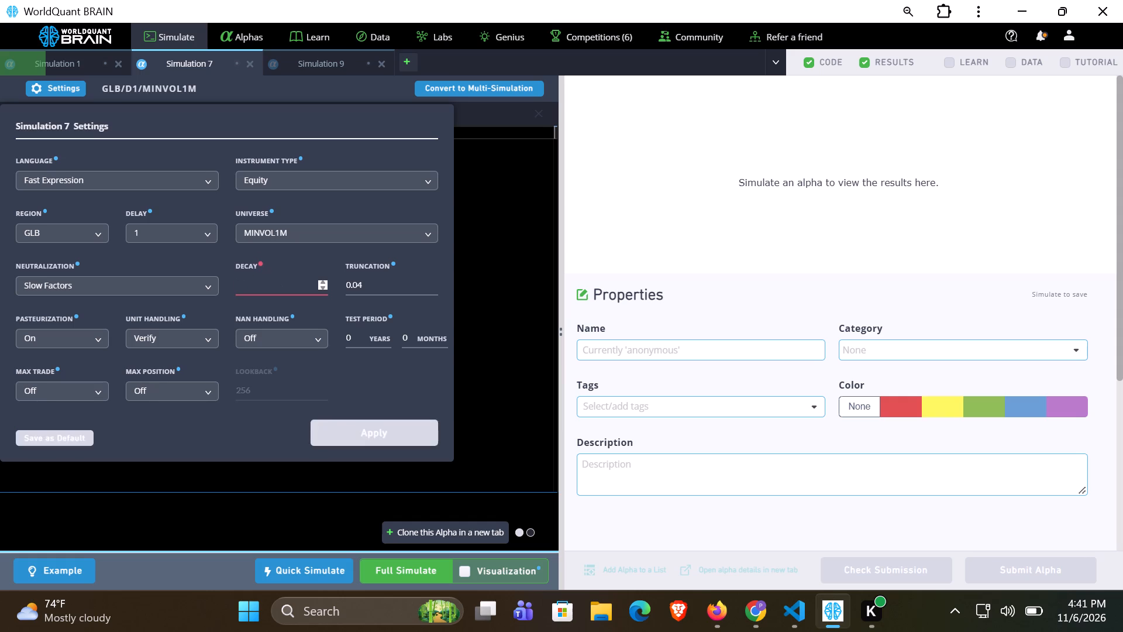
pyautogui.press('9')
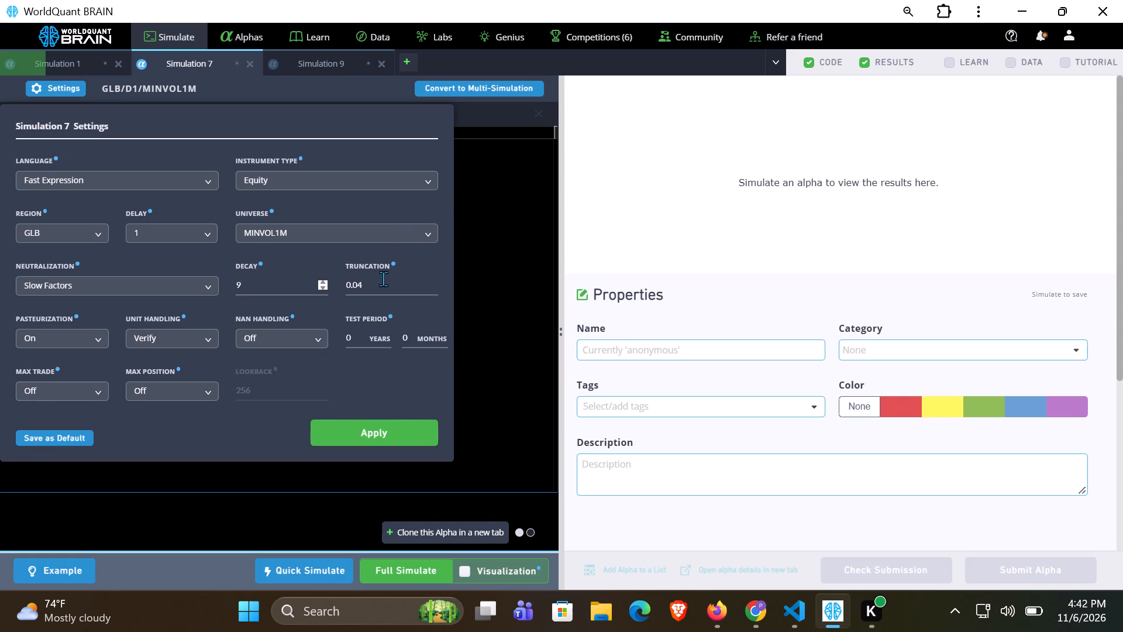
pyautogui.click(372, 290)
pyautogui.press('BackSpace')
pyautogui.press('4')
pyautogui.click(180, 292)
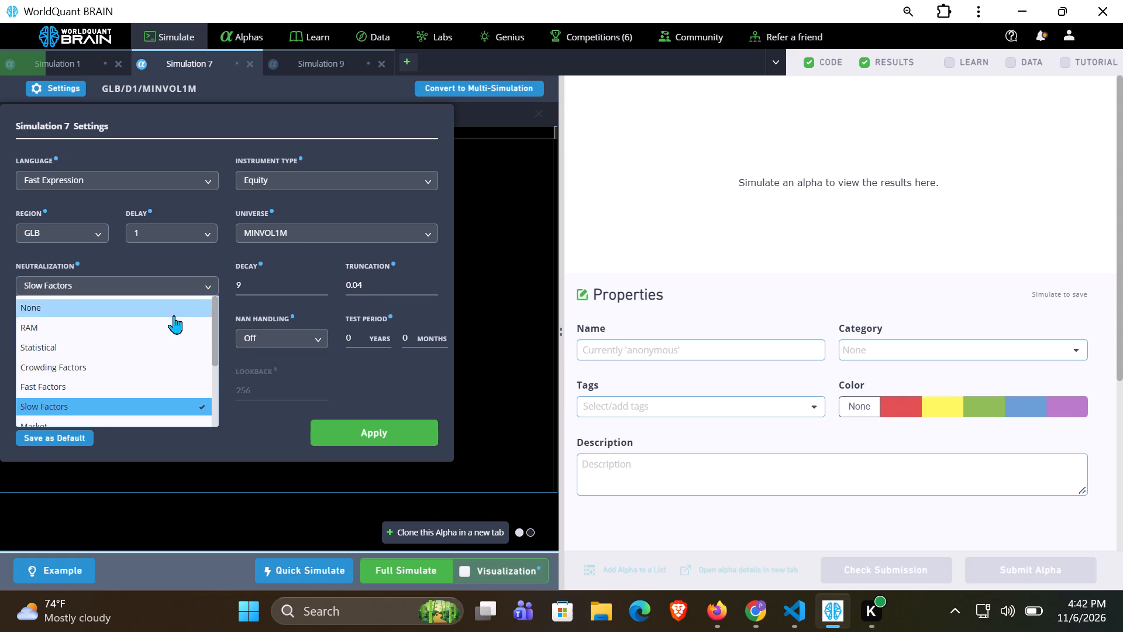
pyautogui.click(151, 339)
pyautogui.click(316, 427)
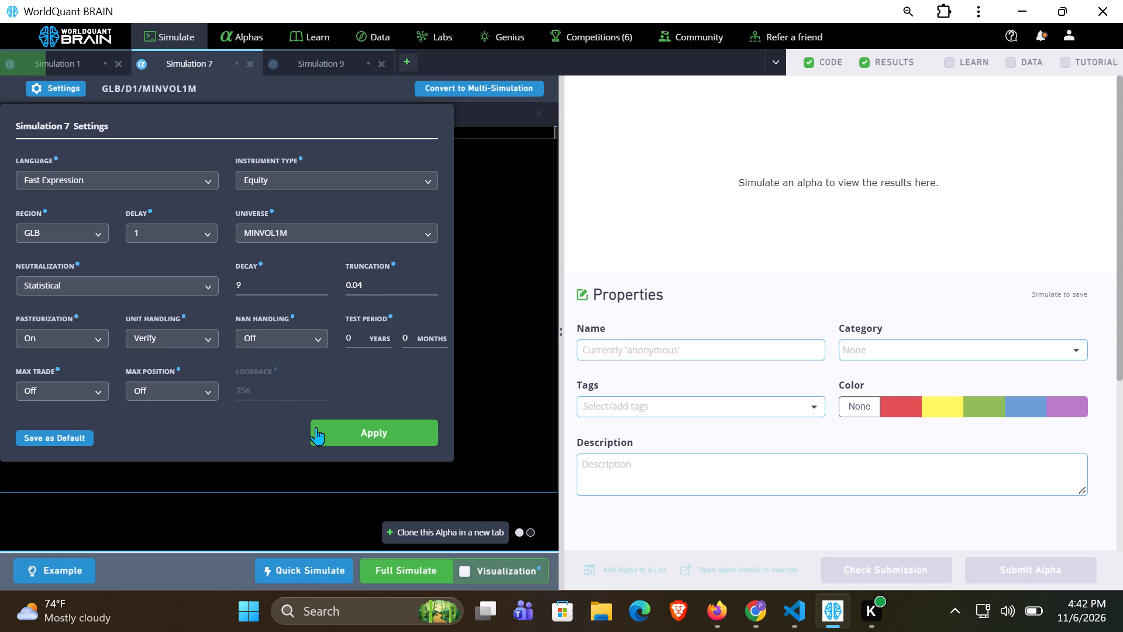
# Run a full simulation of the alpha in Simulation 7.
pyautogui.click(414, 569)
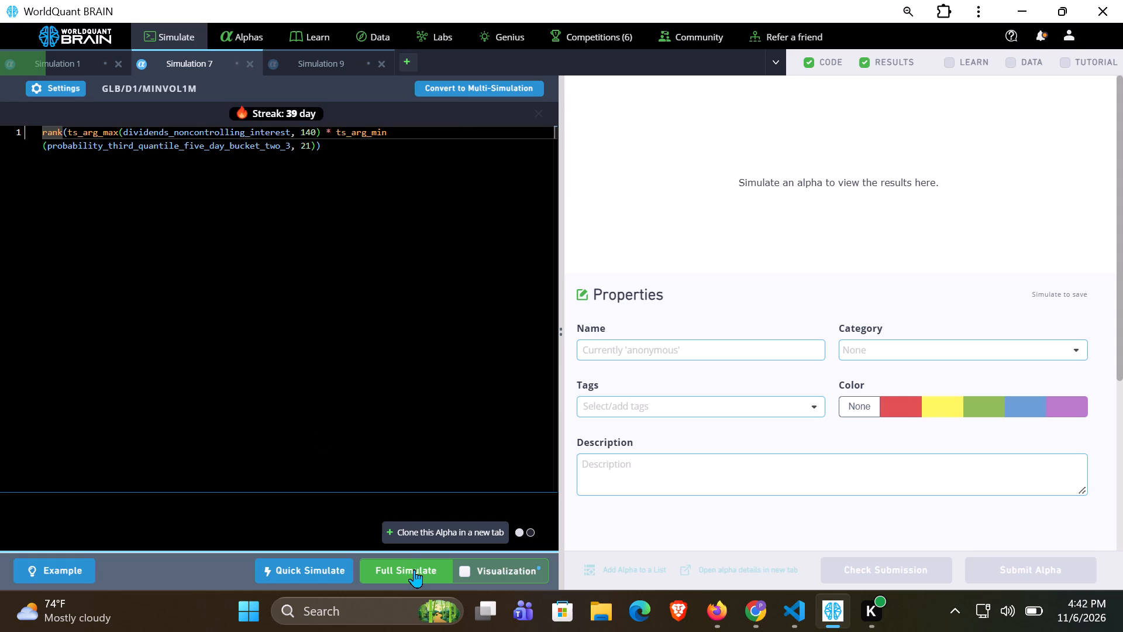
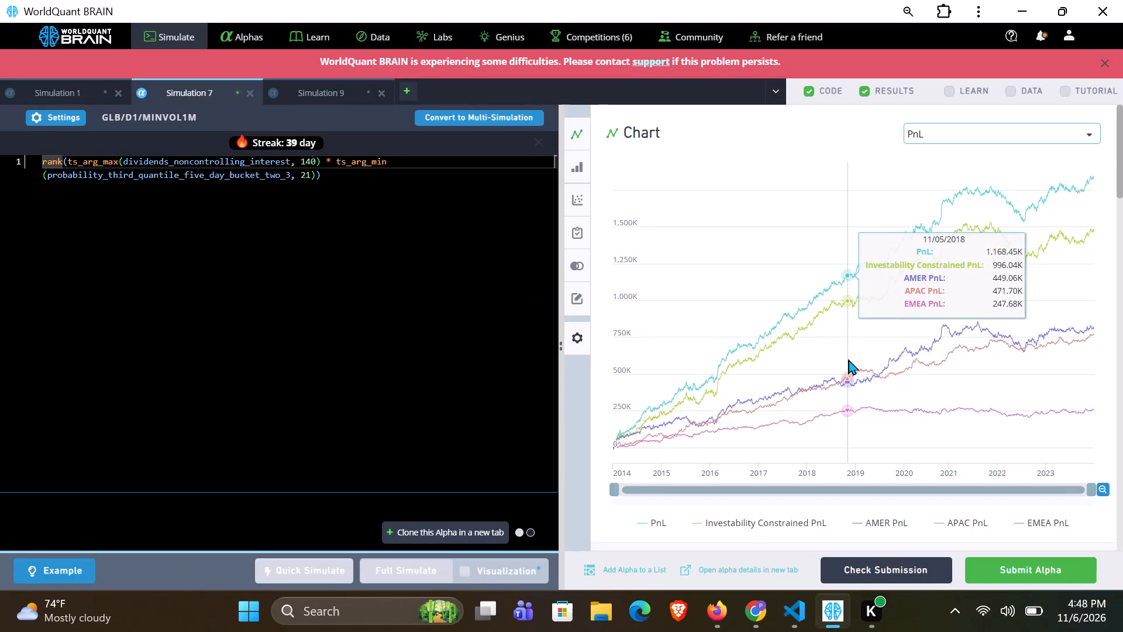
# Review the Simulation 7 results, examining the IS Summary by year and region, the Correlation section and the IS Testing Status.
pyautogui.scroll(-5, 835, 351)
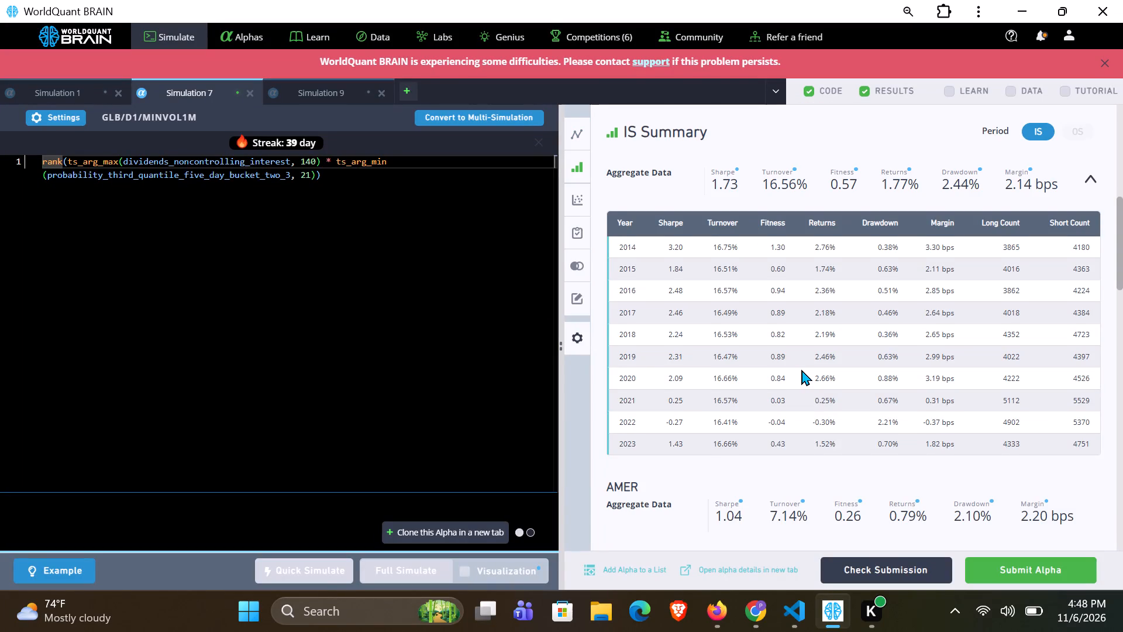
pyautogui.scroll(1, 801, 369)
pyautogui.scroll(-4, 805, 358)
pyautogui.scroll(-4, 860, 311)
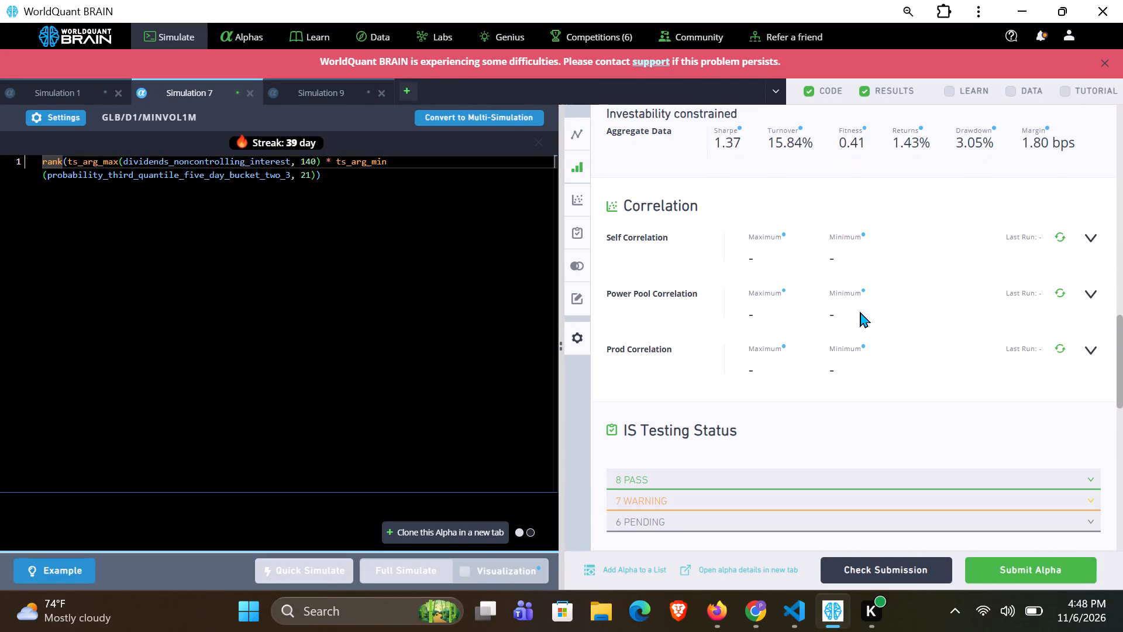
pyautogui.scroll(-2, 861, 311)
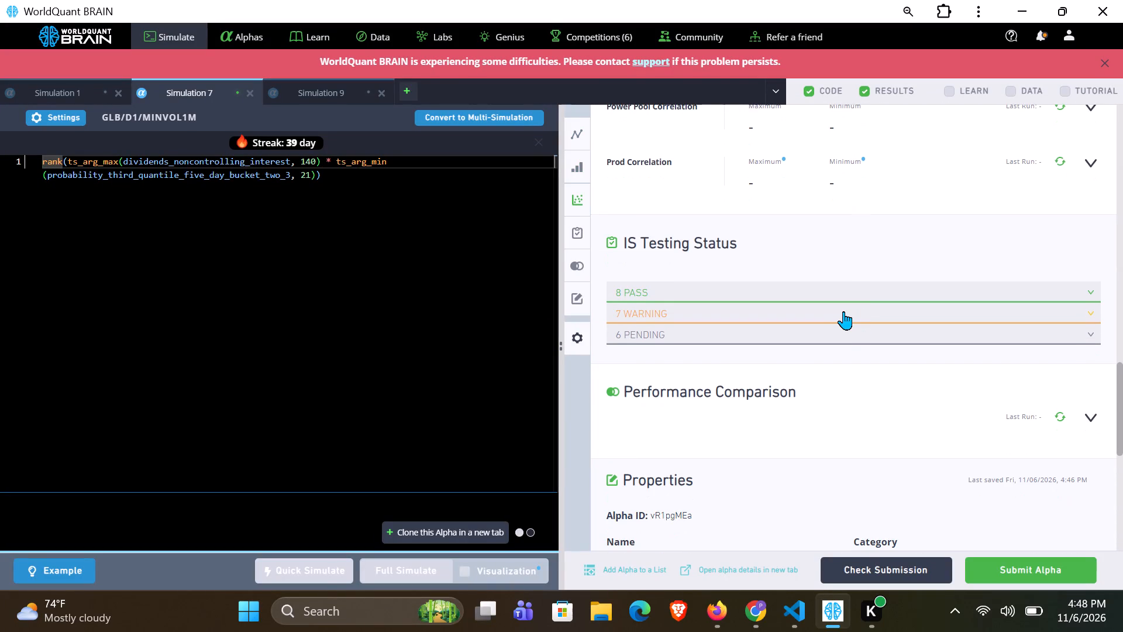
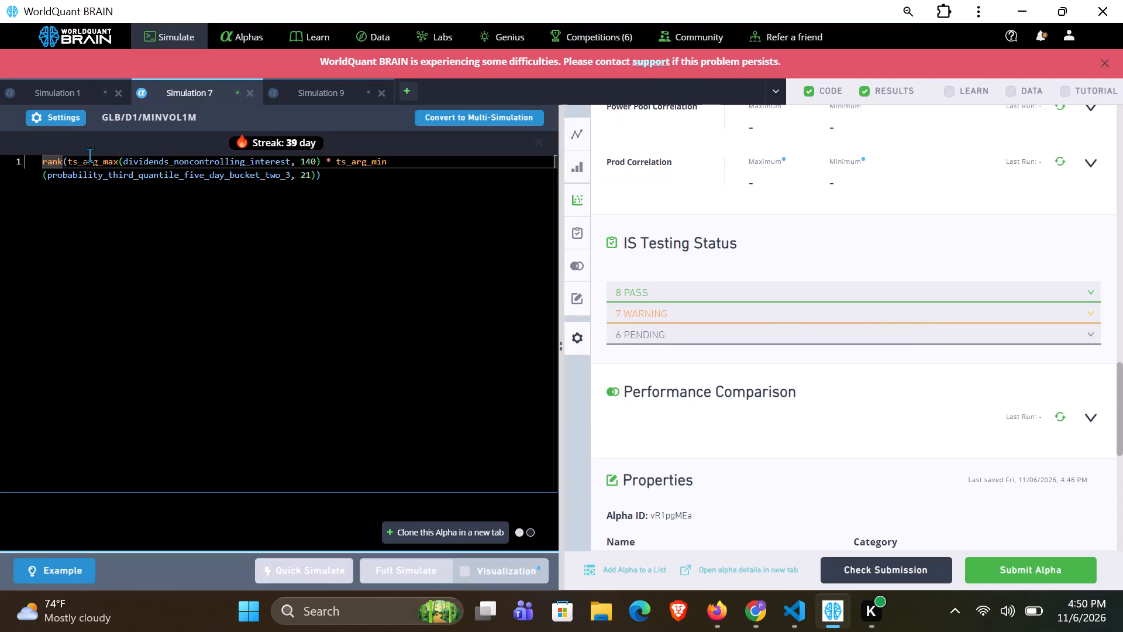
# Set the decay to 7 in the Simulation 7 settings.
pyautogui.click(66, 122)
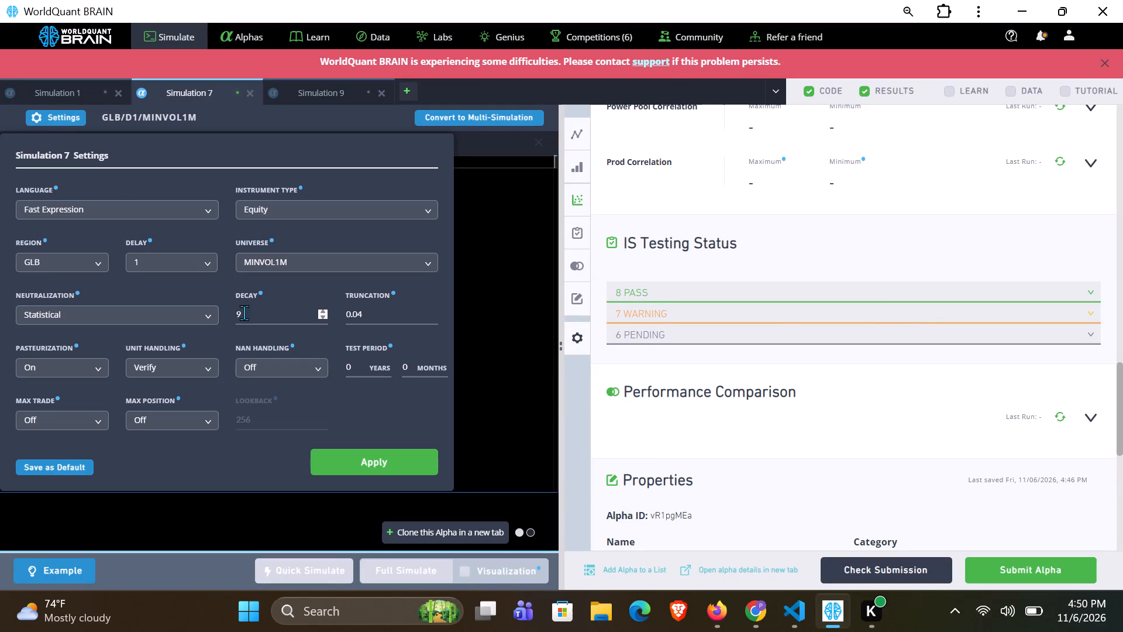
pyautogui.click(263, 311)
pyautogui.press('BackSpace')
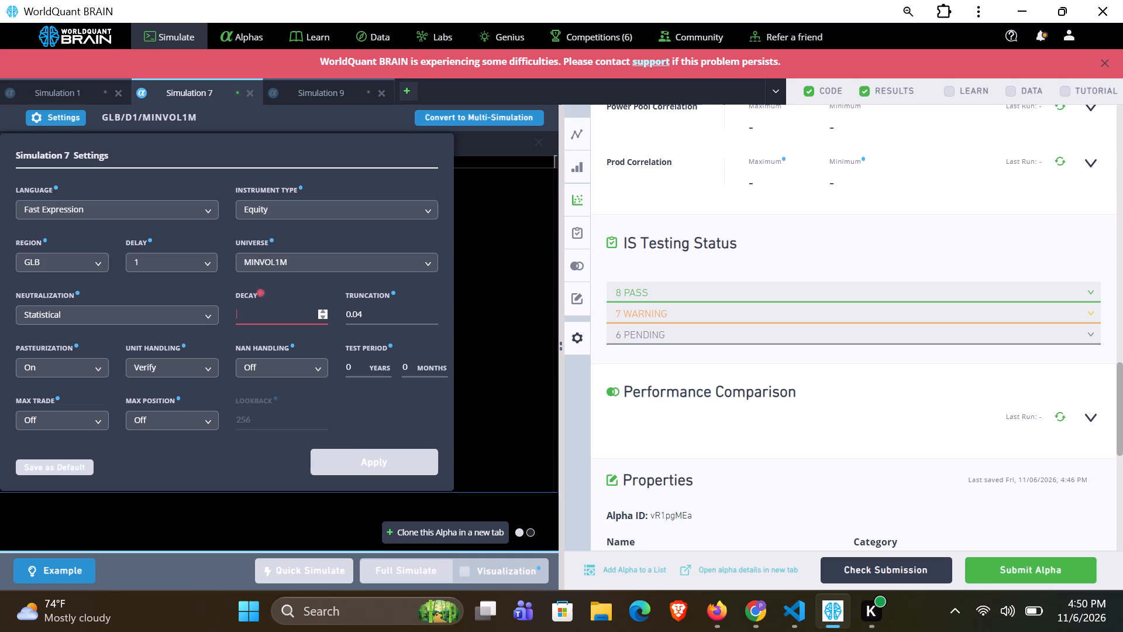
pyautogui.press('7')
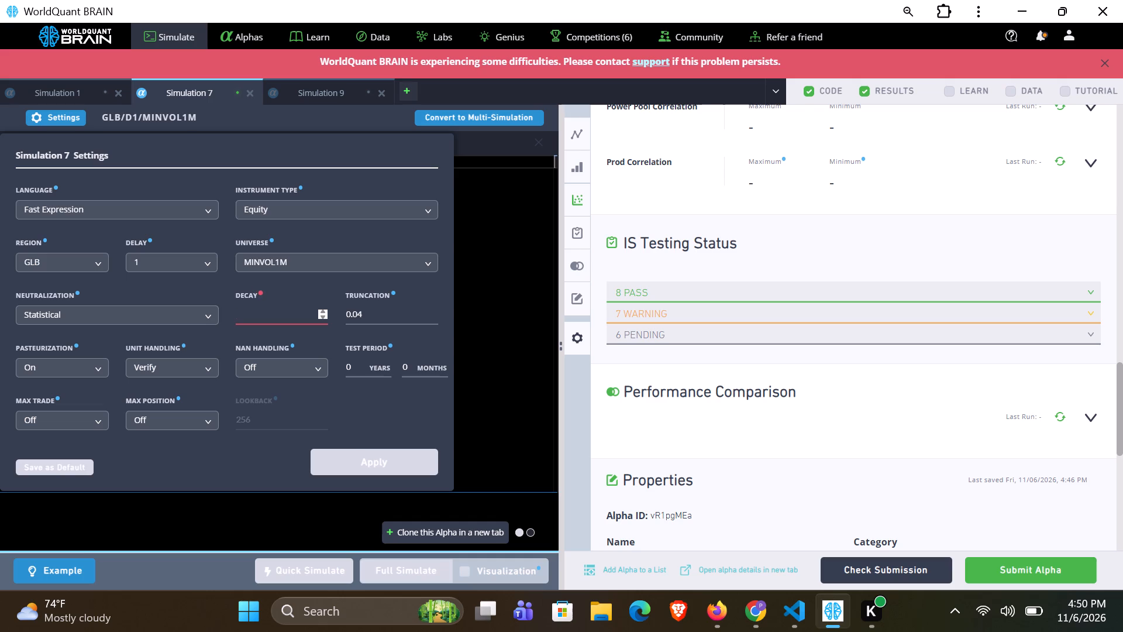
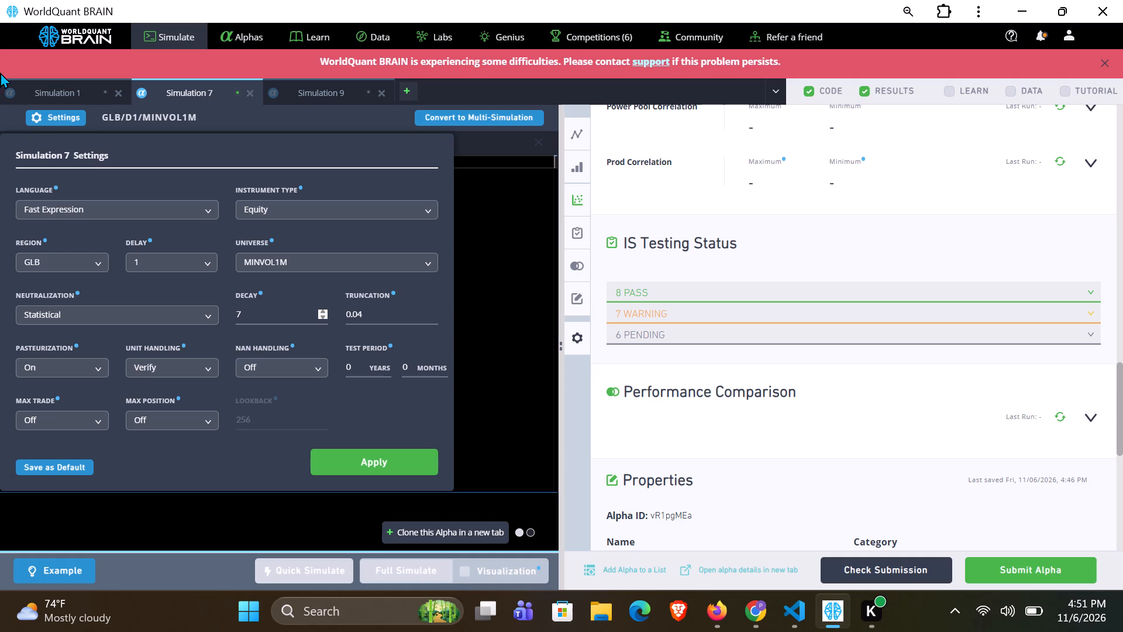
# Set the neutralization to RAM in the Simulation 7 settings and apply the changed settings.
pyautogui.click(174, 319)
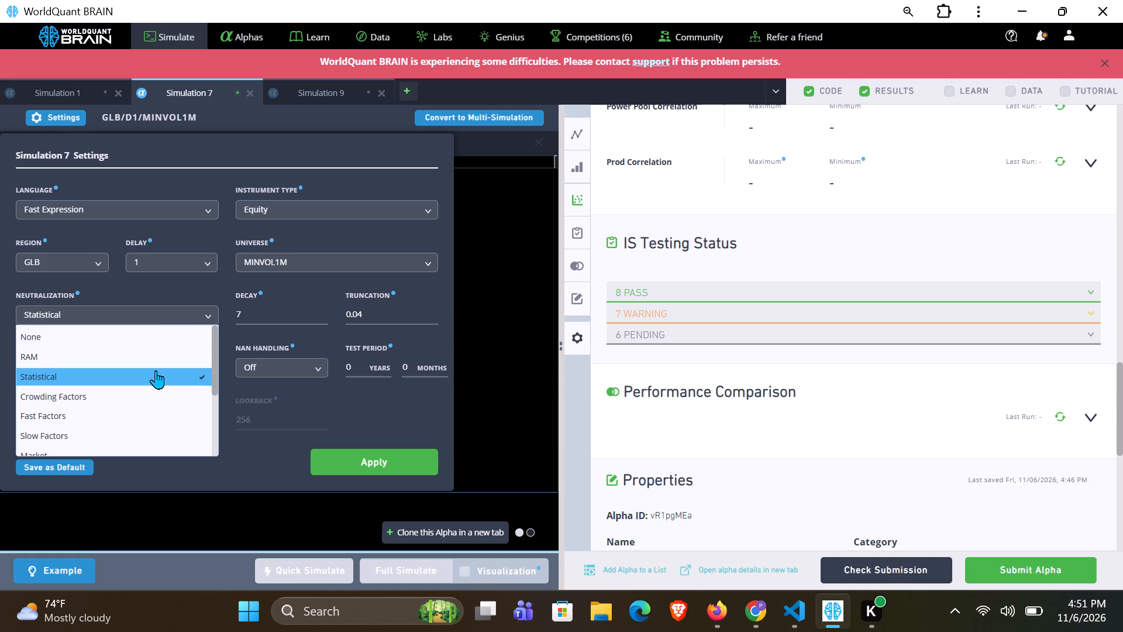
pyautogui.click(147, 356)
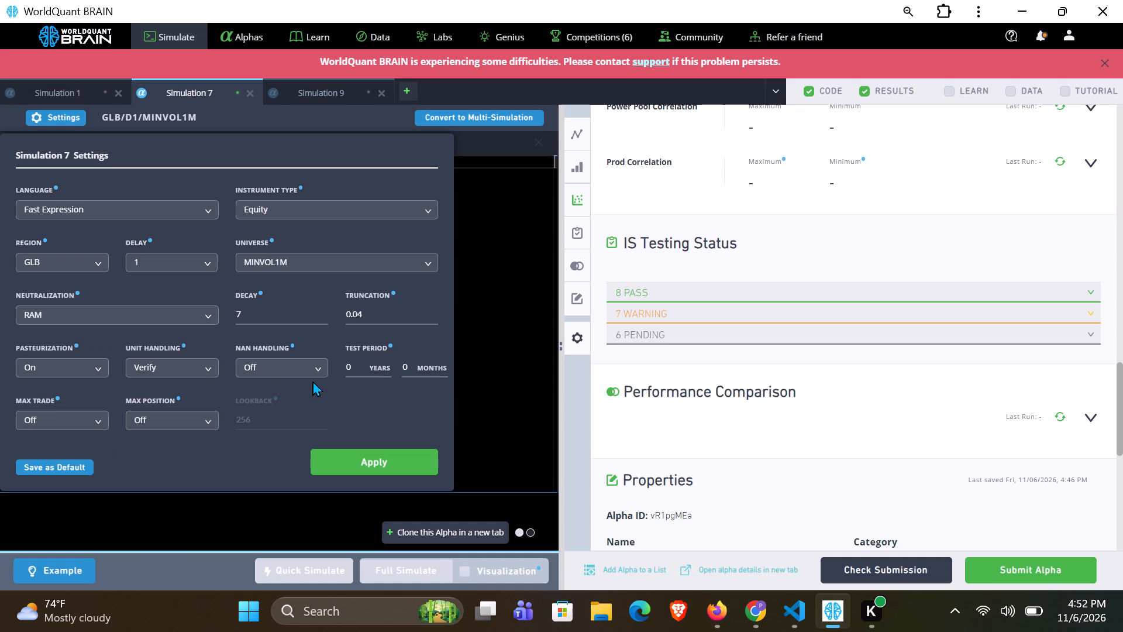
pyautogui.click(353, 469)
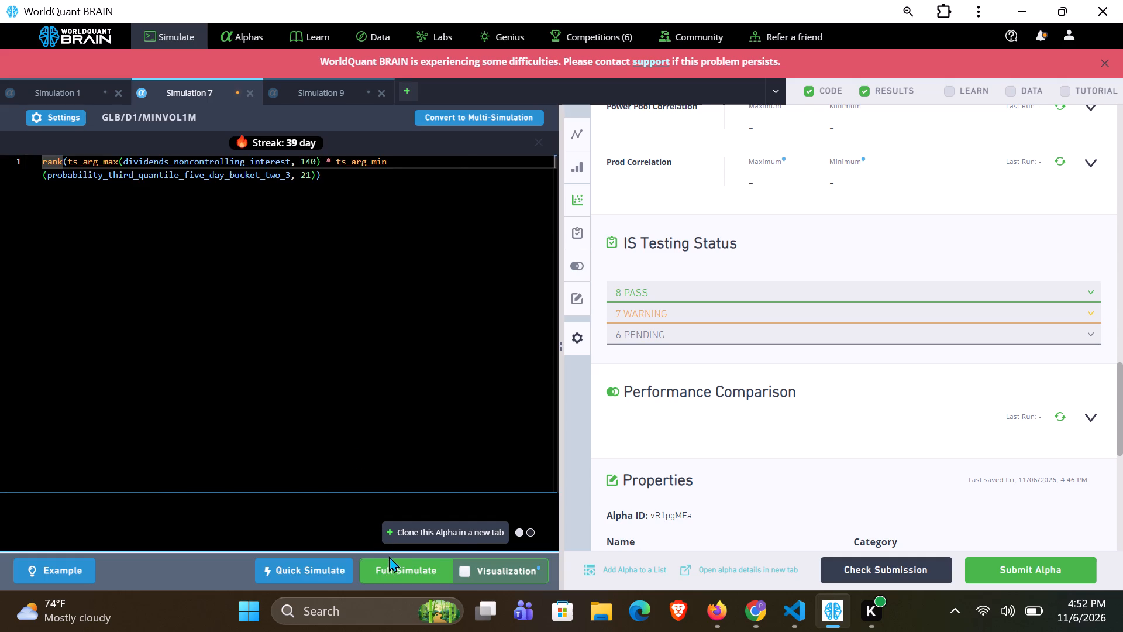
# Run a full simulation of the Simulation 7 alpha and dismiss the service difficulties banner.
pyautogui.click(395, 561)
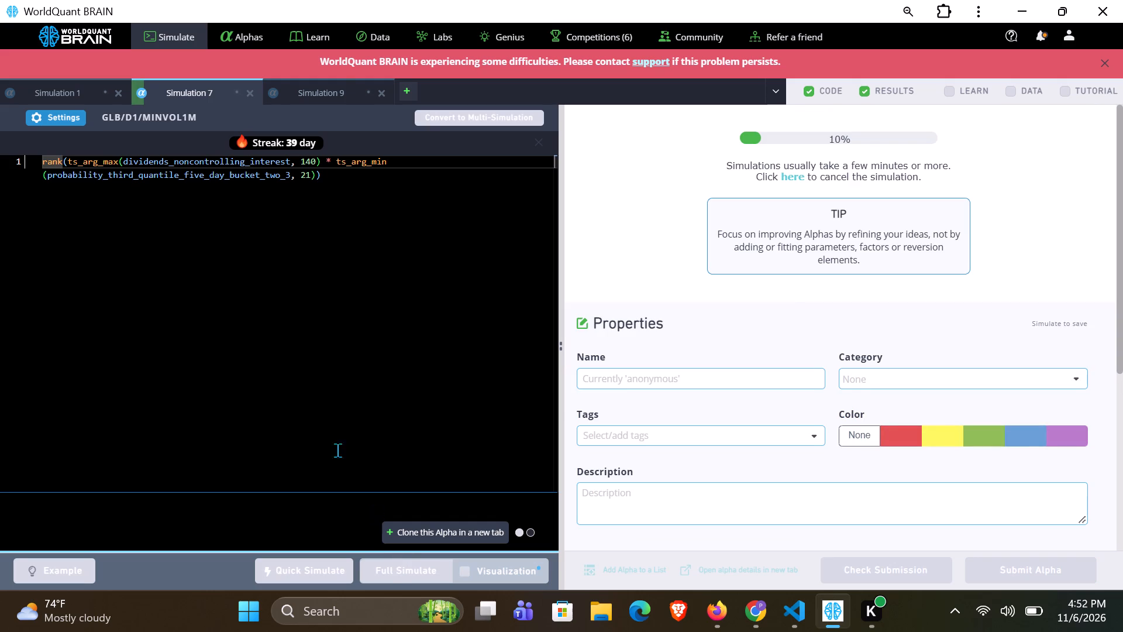
pyautogui.click(1106, 63)
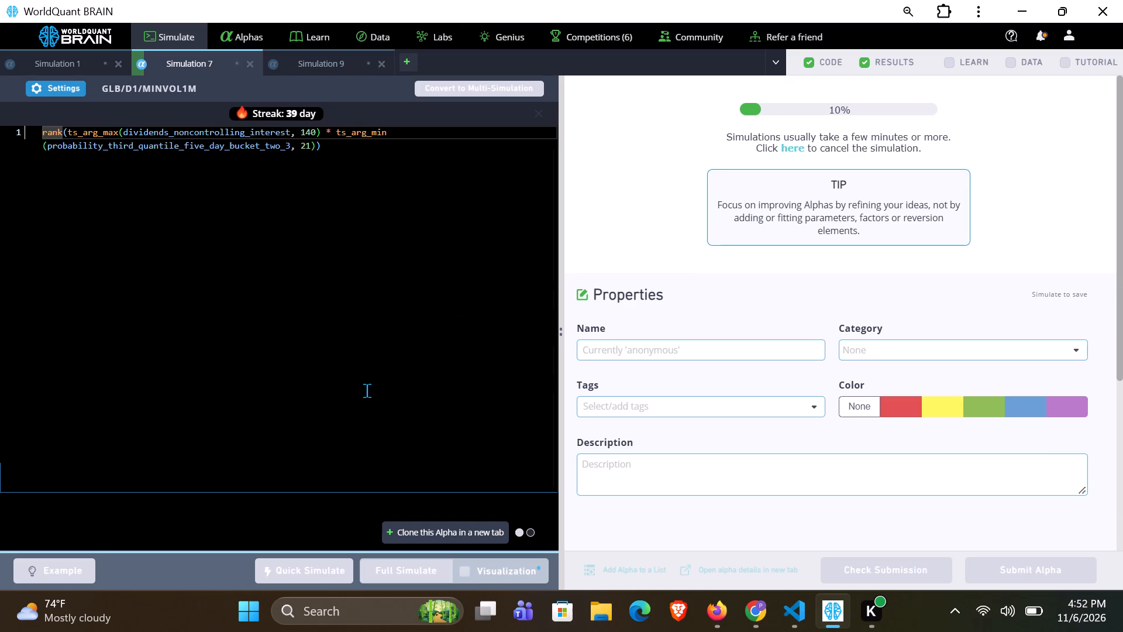
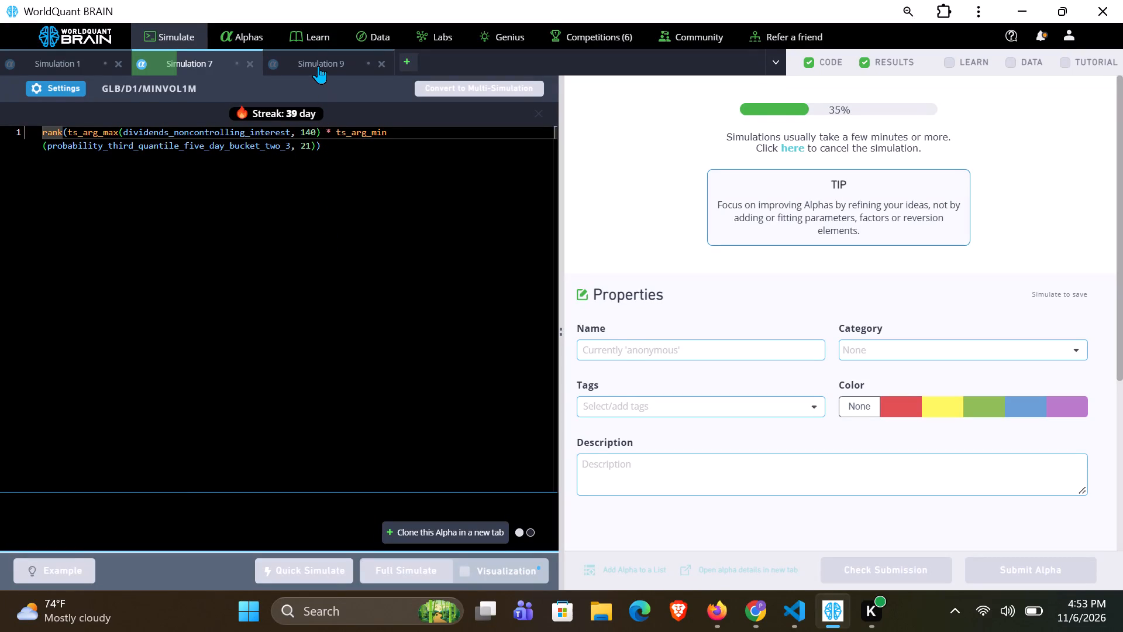
# Clone the Simulation 7 alpha into a new simulation tab.
pyautogui.click(429, 533)
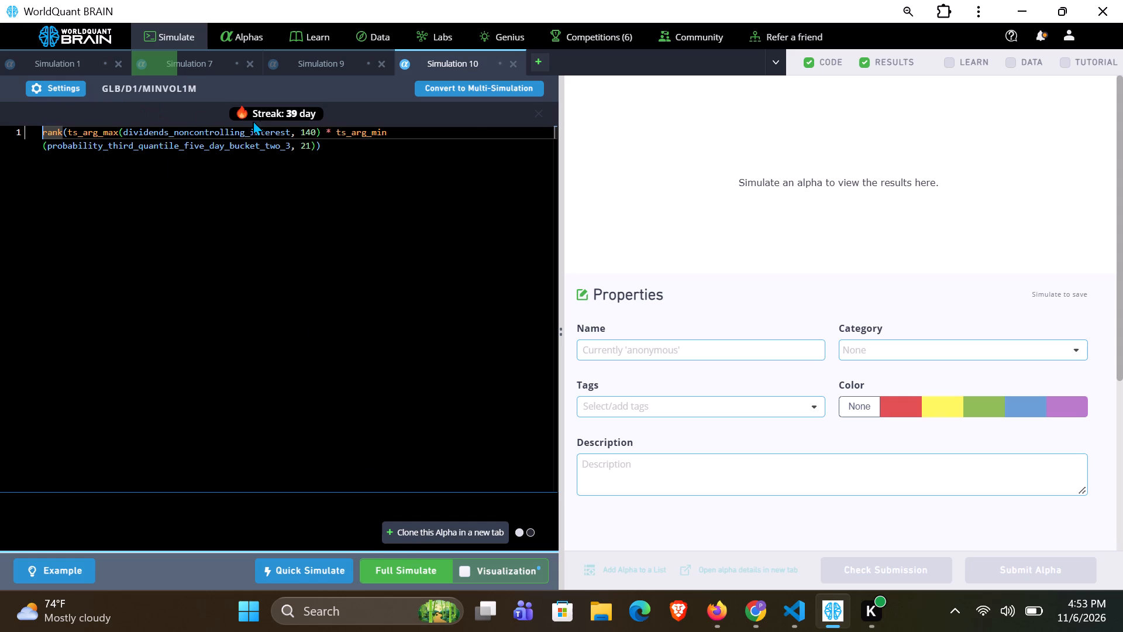
# In the cloned alpha's expression, replace the ts_arg_min operator on probability_third_quantile_five_day_bucket_two_3 with ts_scale.
pyautogui.click(417, 129)
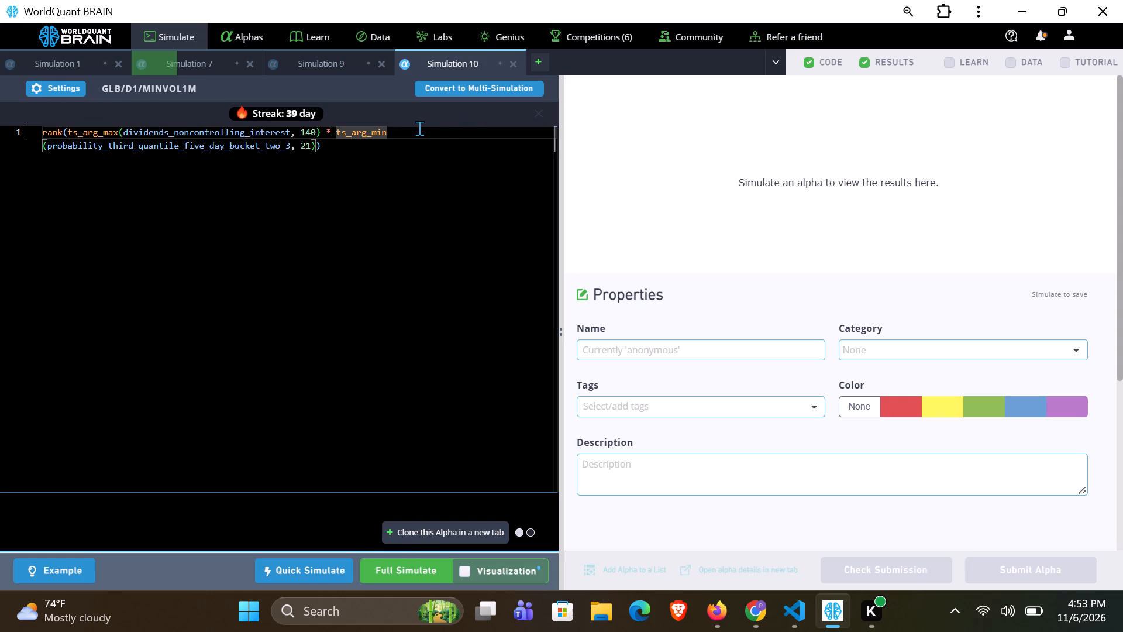
pyautogui.press('BackSpace')
pyautogui.press('BackSpace')
pyautogui.press('BackSpace')
pyautogui.press('BackSpace')
pyautogui.press('BackSpace')
pyautogui.press('BackSpace')
pyautogui.press('BackSpace')
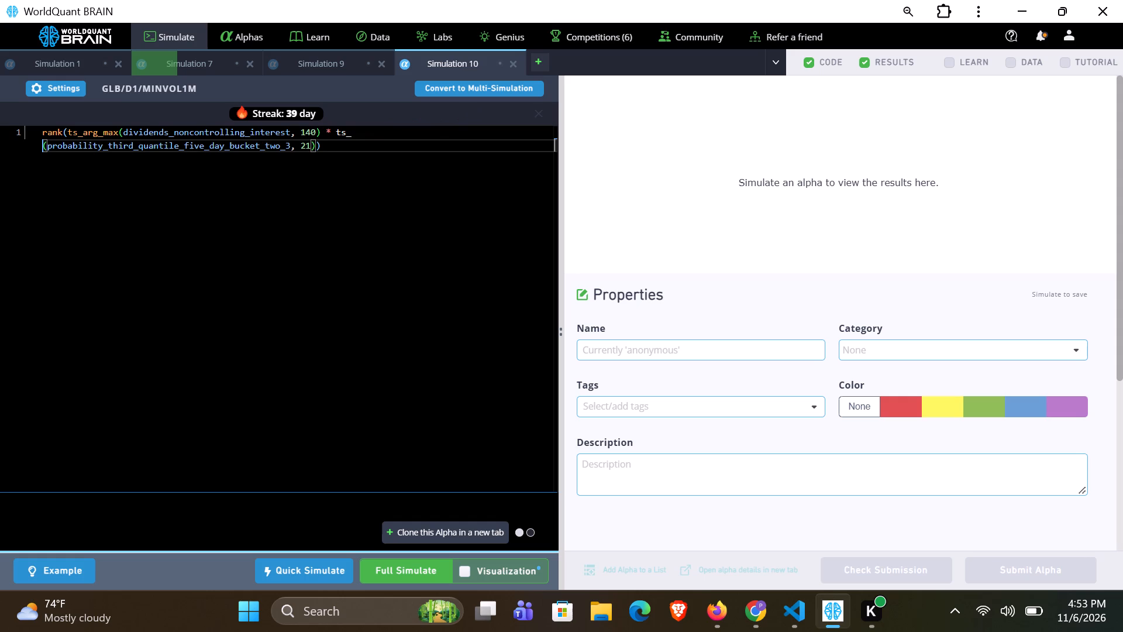
pyautogui.write('scale')
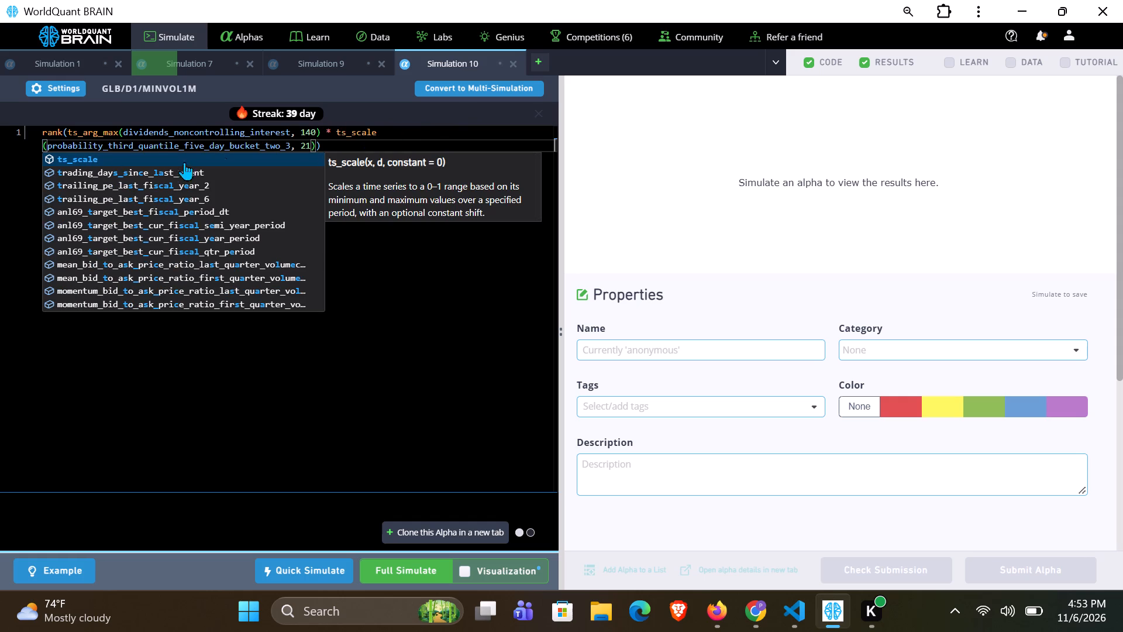
# Replace the ts_arg_max operator on dividends_noncontrolling_interest with ts_scale in the cloned alpha's expression.
pyautogui.click(117, 135)
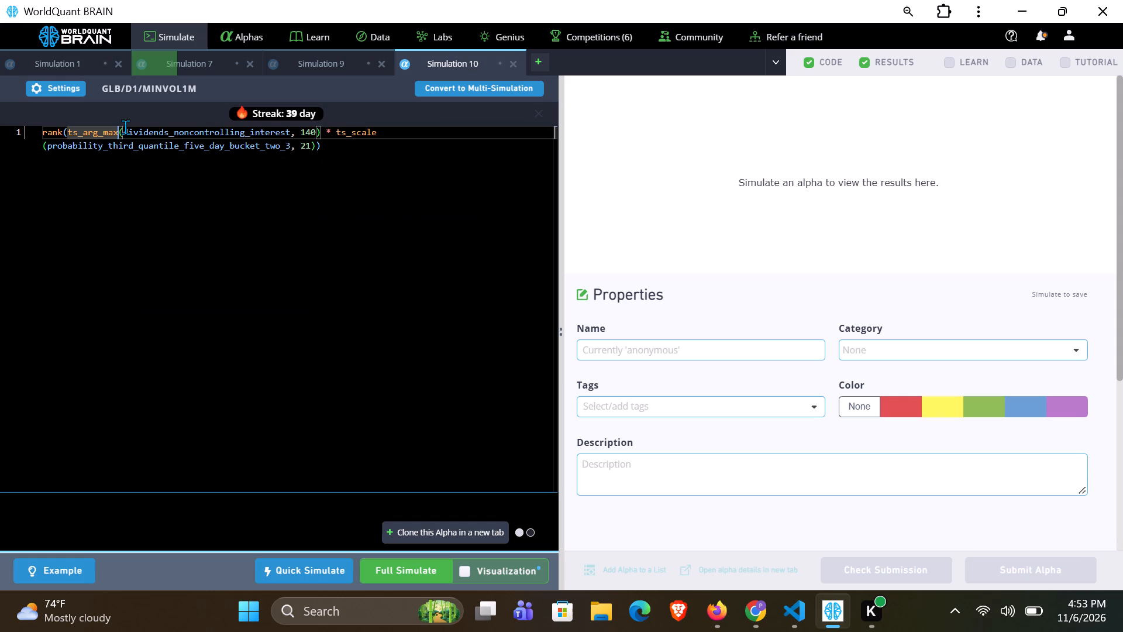
pyautogui.press('BackSpace')
pyautogui.press('BackSpace')
pyautogui.press('BackSpace')
pyautogui.press('BackSpace')
pyautogui.press('BackSpace')
pyautogui.press('BackSpace')
pyautogui.press('BackSpace')
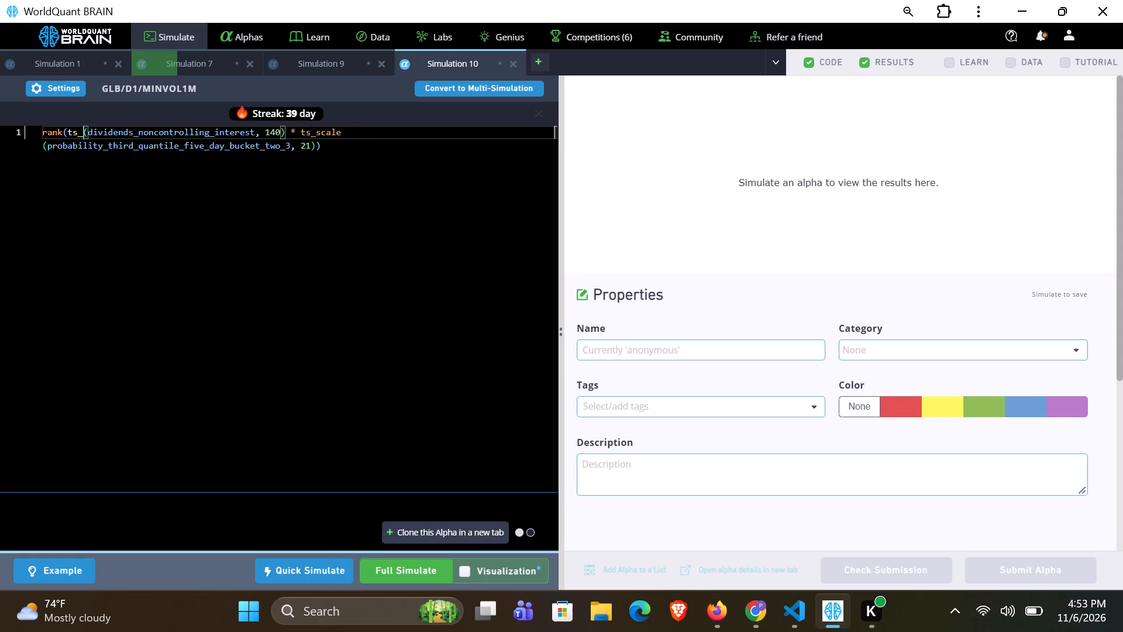
pyautogui.write('sca')
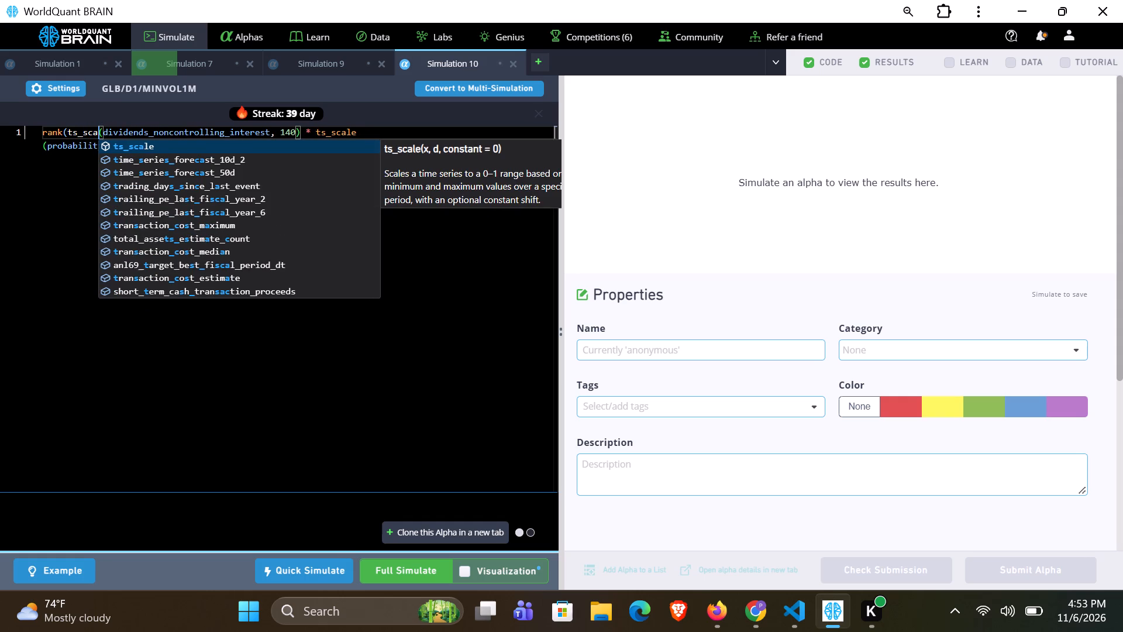
pyautogui.write('le')
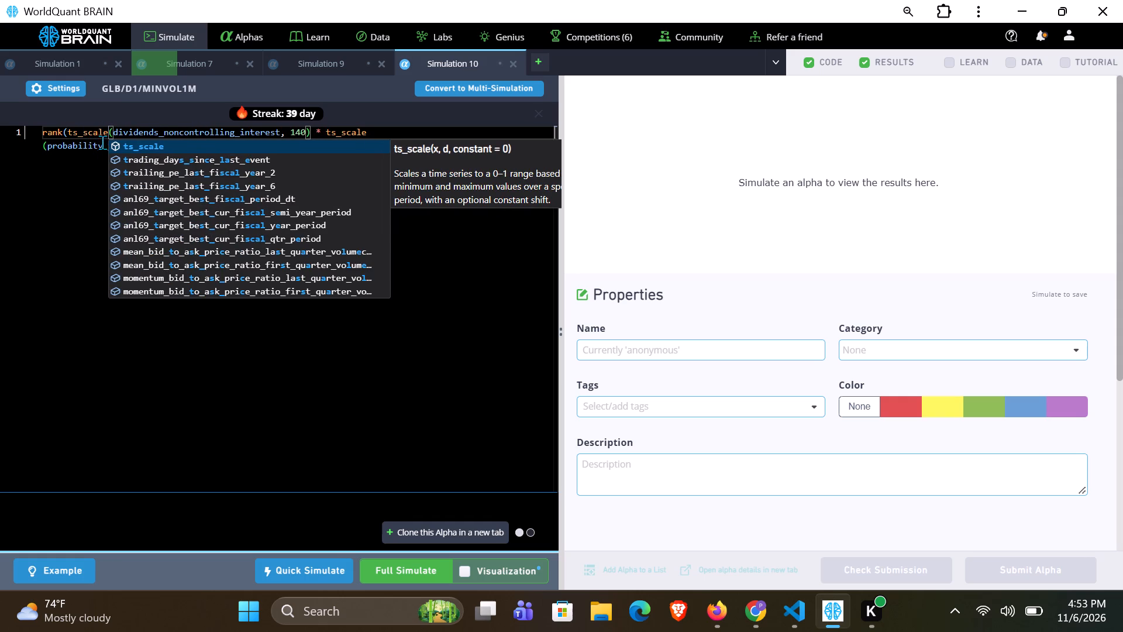
# Run a full simulation of the cloned alpha with the two ts_scale operators.
pyautogui.click(390, 573)
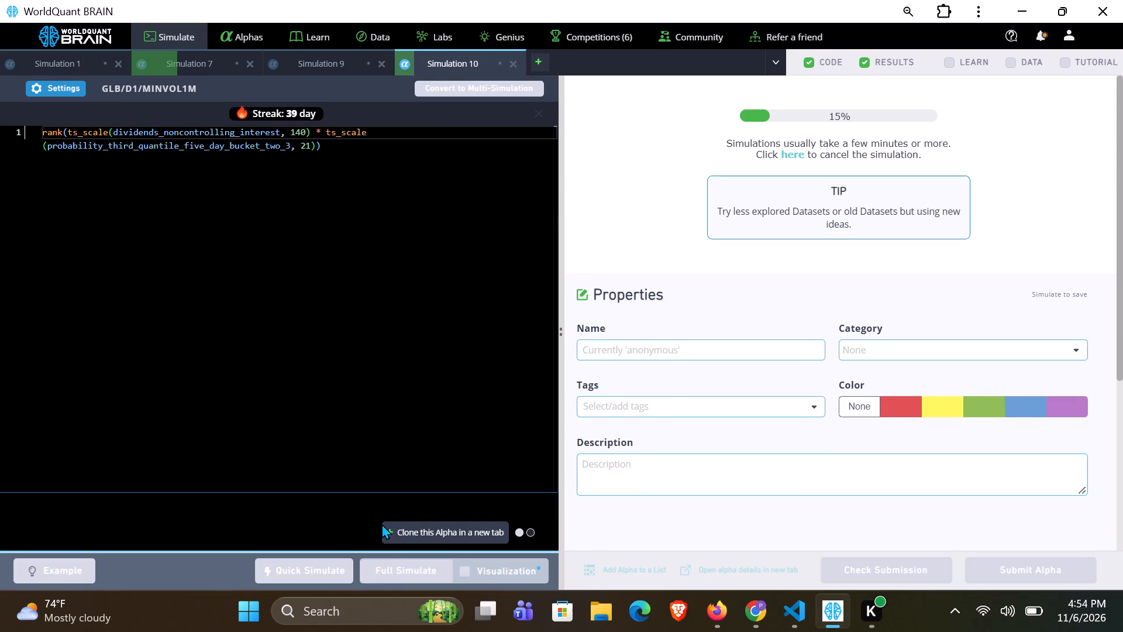
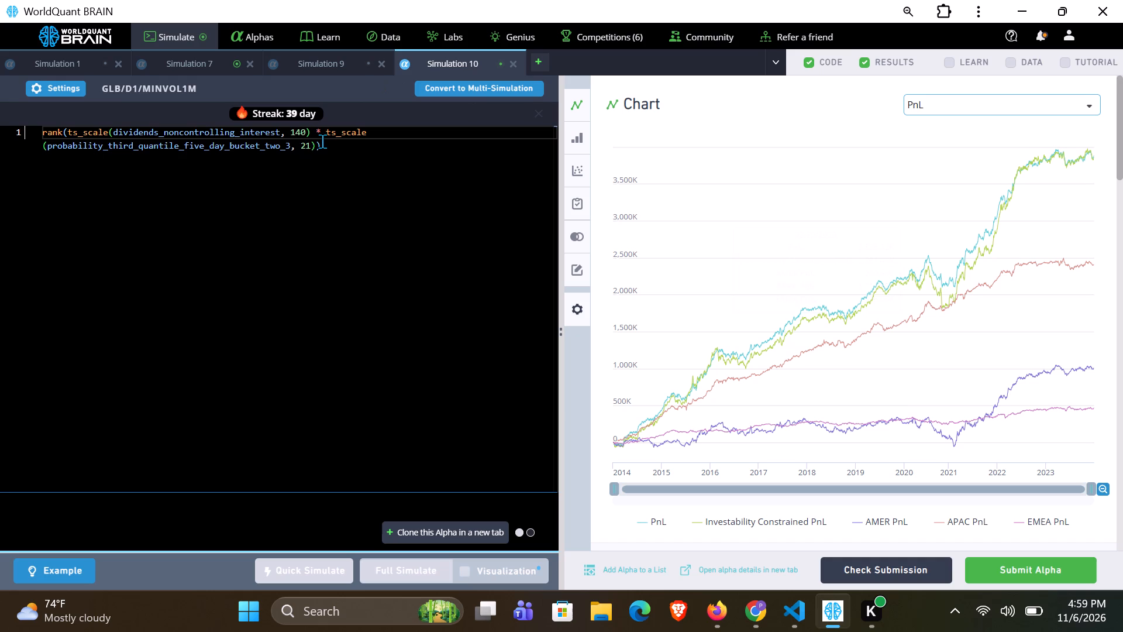
# In the Simulation 10 settings, set the neutralization to Market and the decay to 6, and apply them.
pyautogui.scroll(-6, 864, 305)
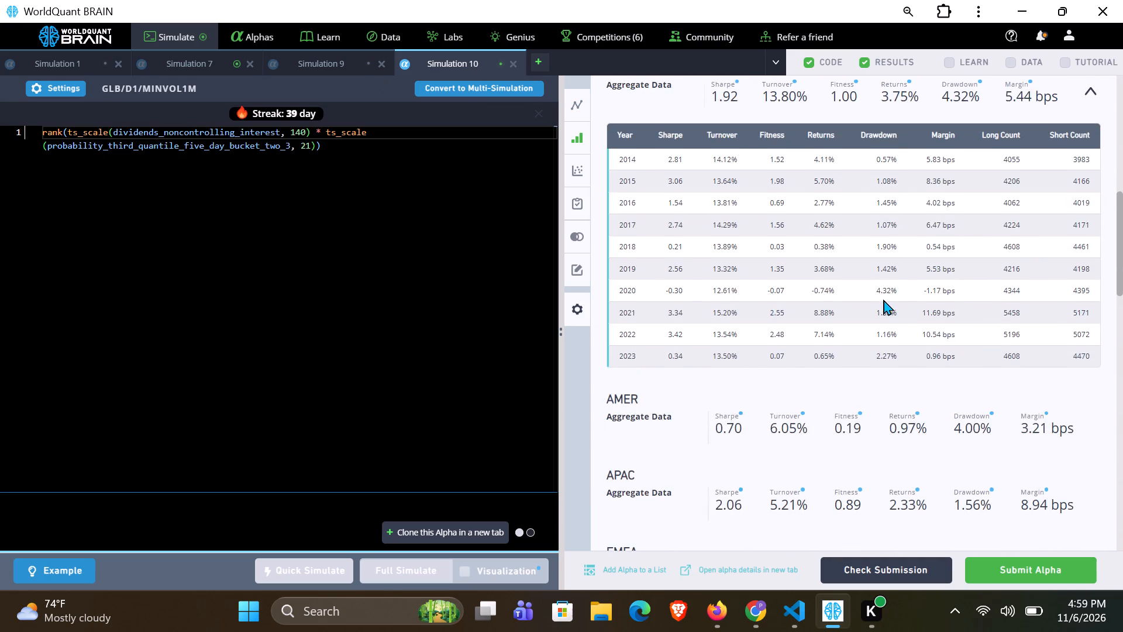
pyautogui.scroll(2, 884, 300)
pyautogui.click(75, 85)
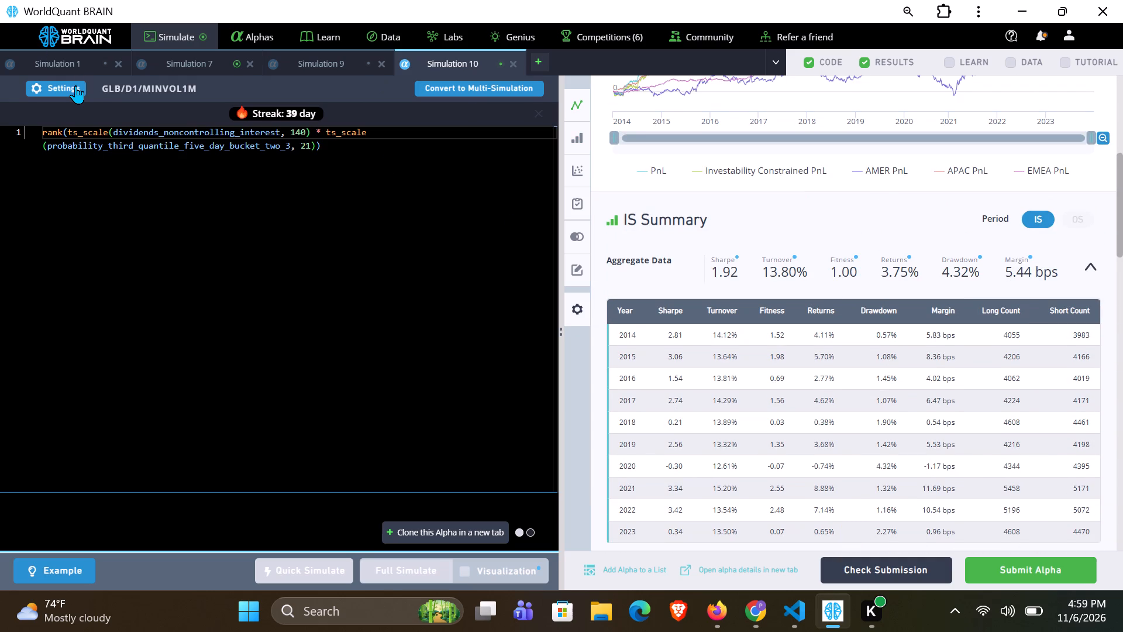
pyautogui.click(141, 290)
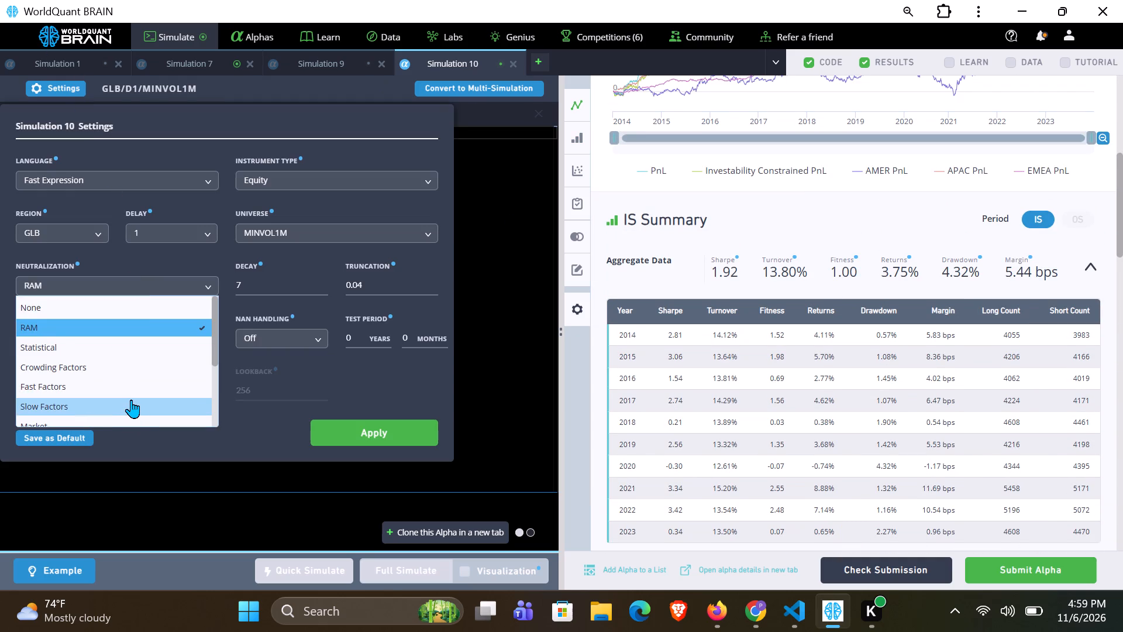
pyautogui.scroll(-1, 132, 400)
pyautogui.click(123, 345)
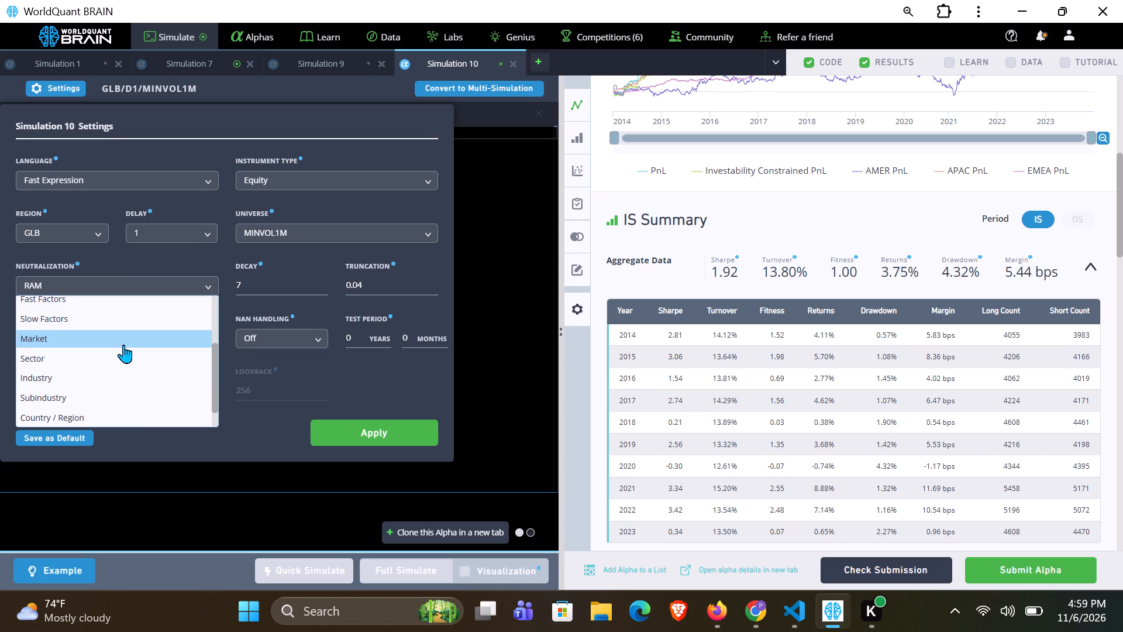
pyautogui.click(264, 281)
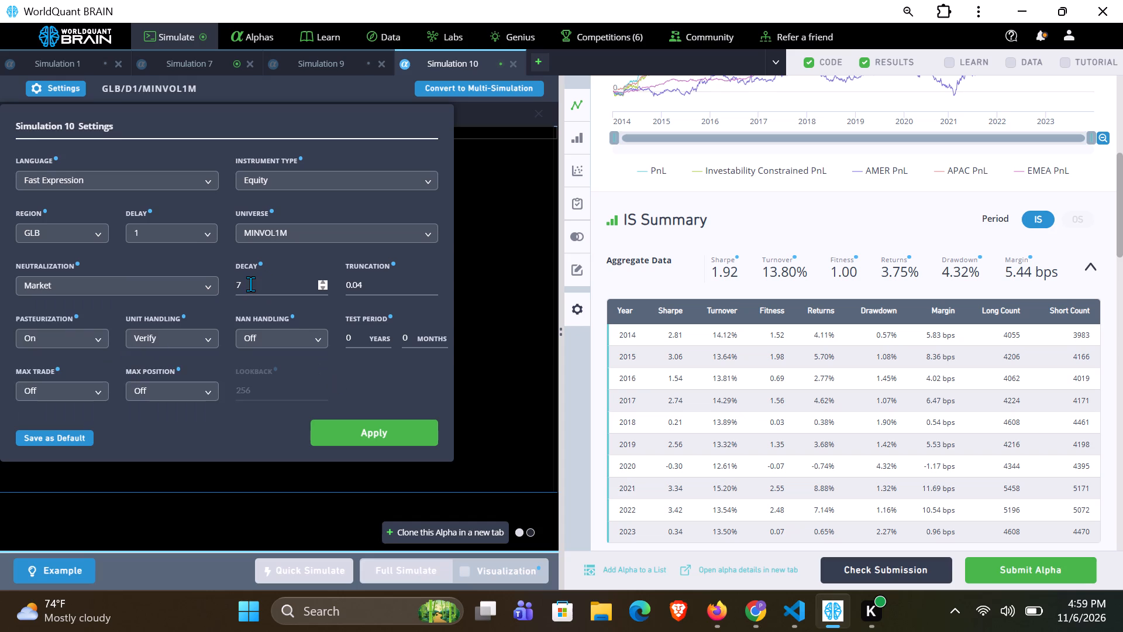
pyautogui.press('BackSpace')
pyautogui.press('6')
pyautogui.click(369, 434)
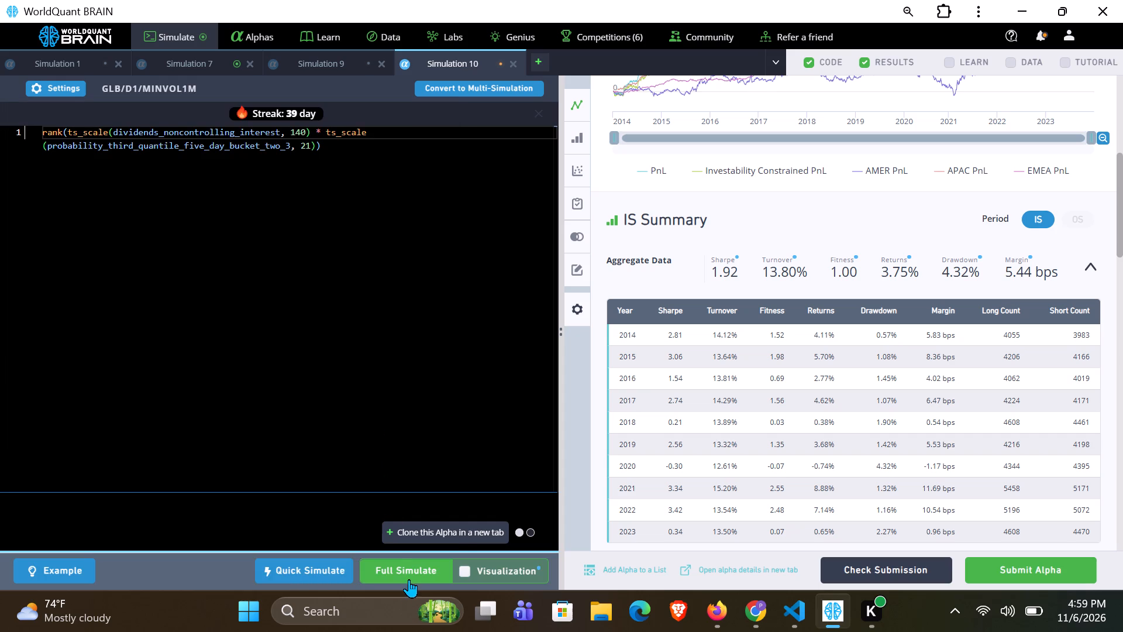
# Run a full simulation of the Simulation 10 alpha with the updated settings.
pyautogui.click(410, 578)
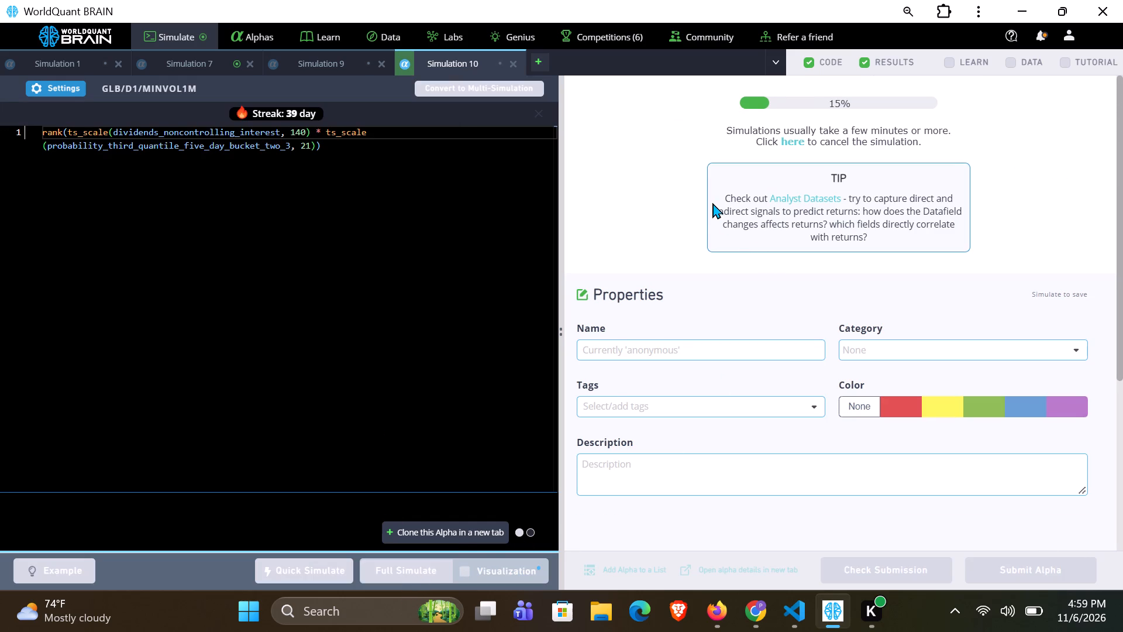
pyautogui.scroll(-1, 708, 200)
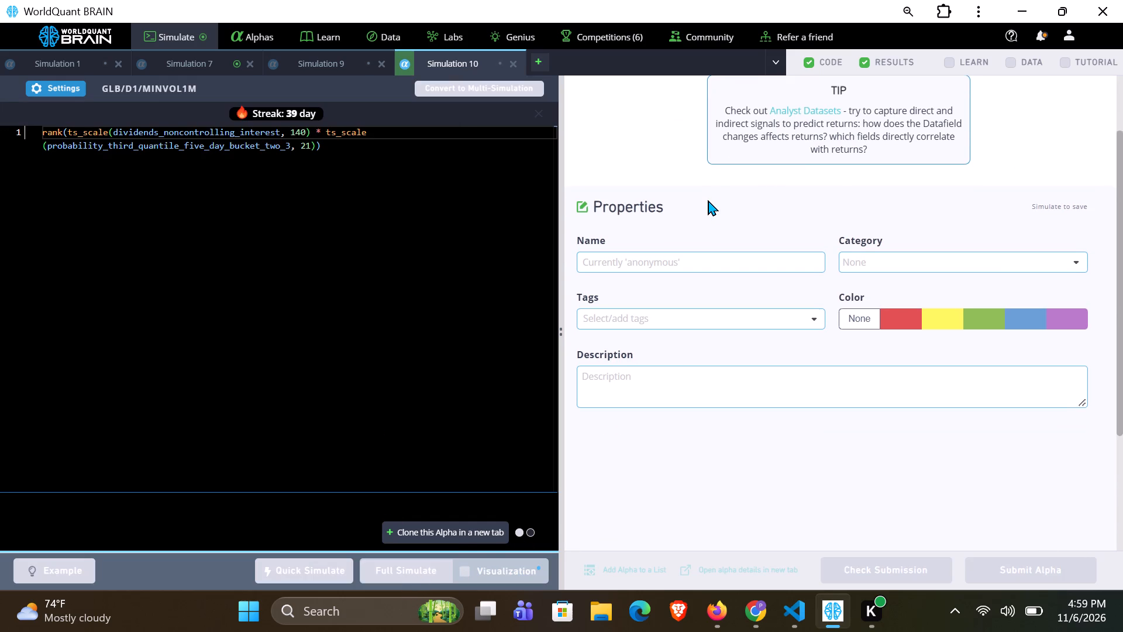
pyautogui.scroll(-4, 718, 202)
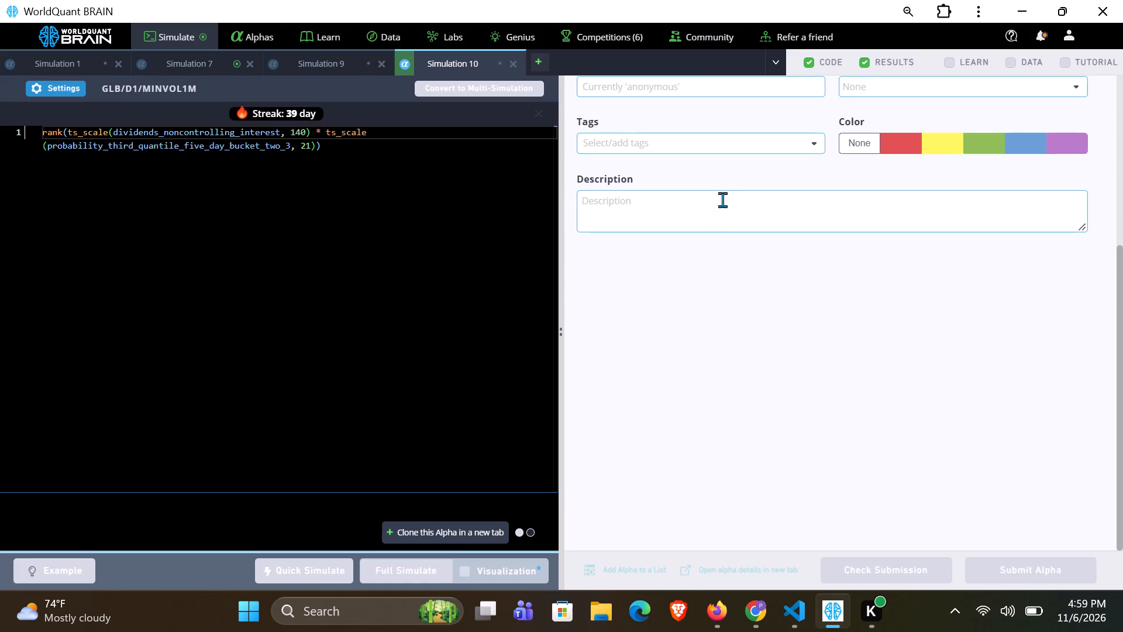
pyautogui.scroll(-1, 723, 200)
# In the Simulation 9 expression, rename the variable assigned to the ts_arg_max term from Walker to Cow.
pyautogui.click(345, 64)
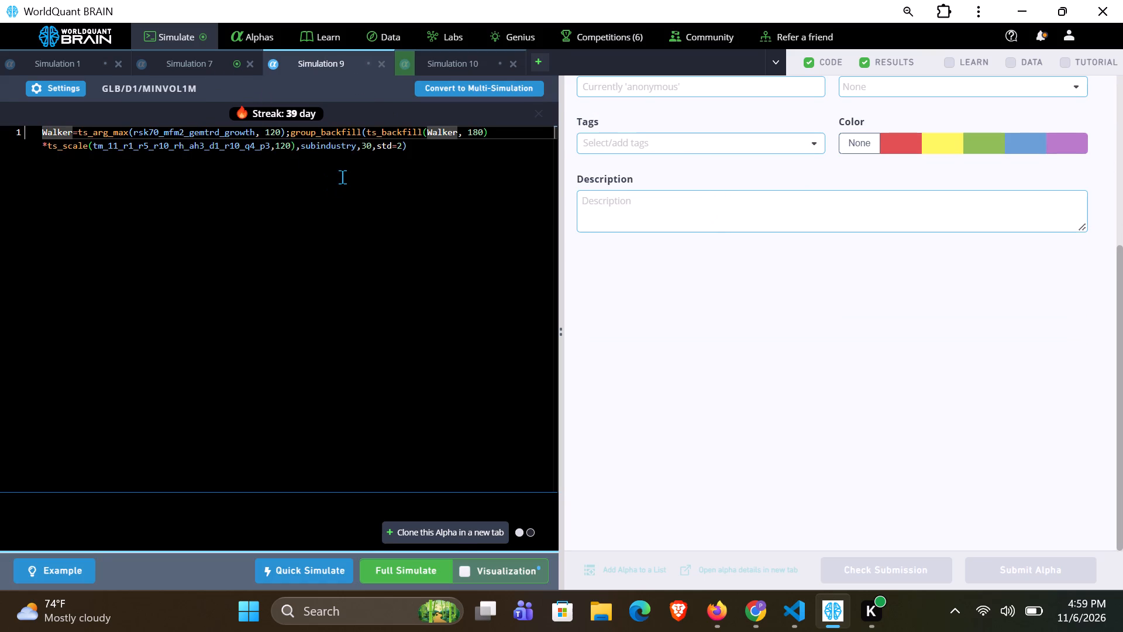
pyautogui.click(71, 137)
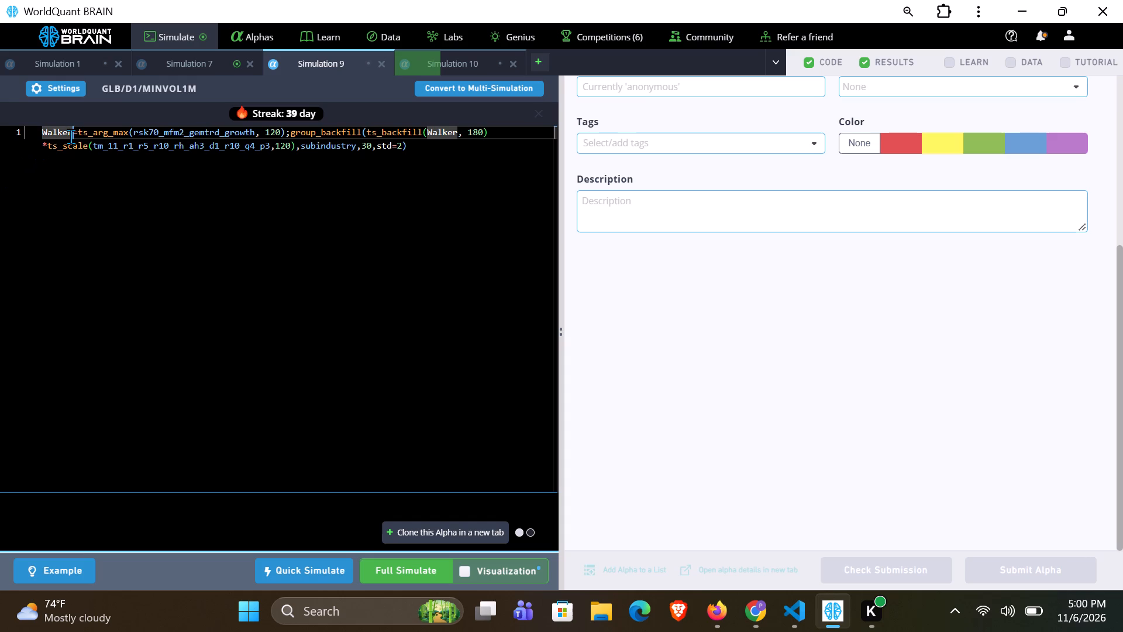
pyautogui.press('BackSpace')
pyautogui.press('BackSpace')
pyautogui.press('BackSpace')
pyautogui.press('BackSpace')
pyautogui.press('BackSpace')
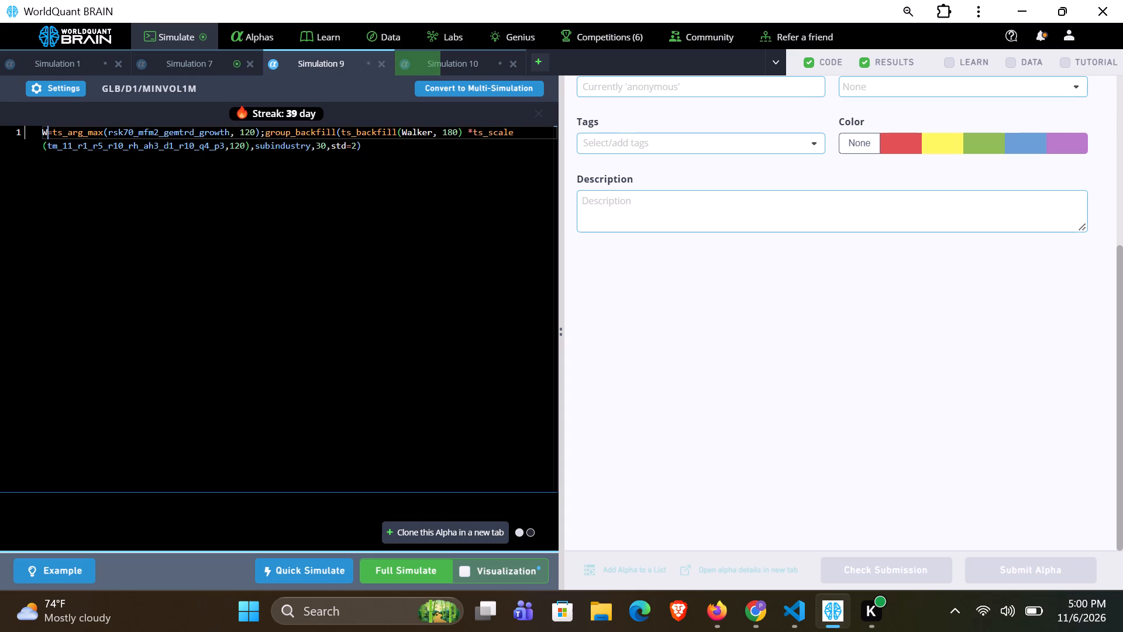
pyautogui.press('BackSpace')
pyautogui.press('w')
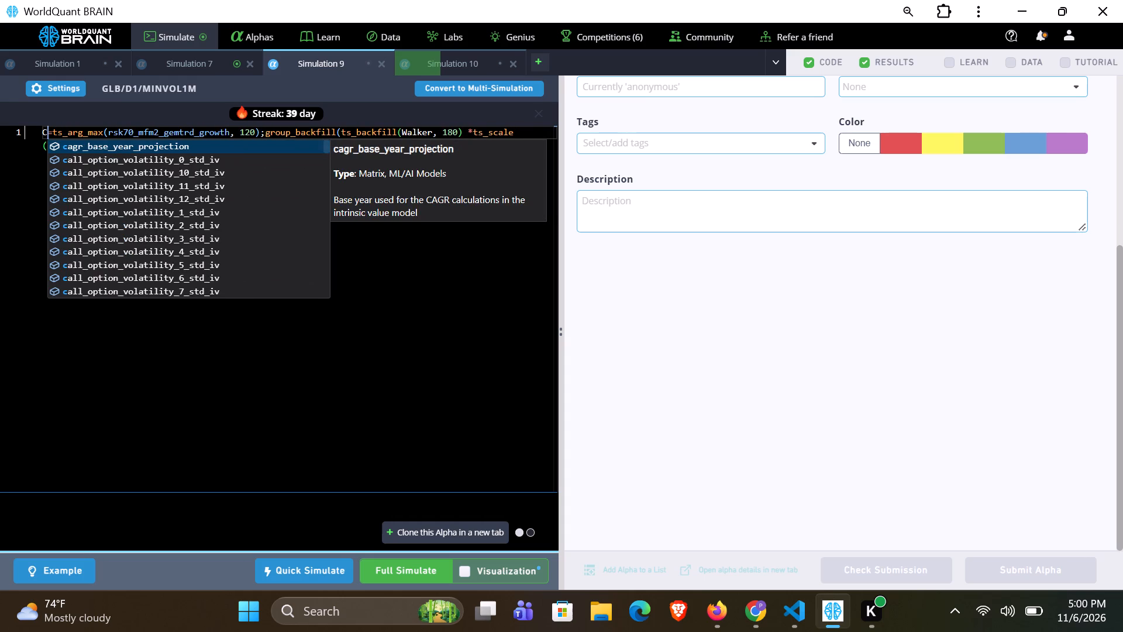
pyautogui.press('o')
pyautogui.press('BackSpace')
pyautogui.write('ow')
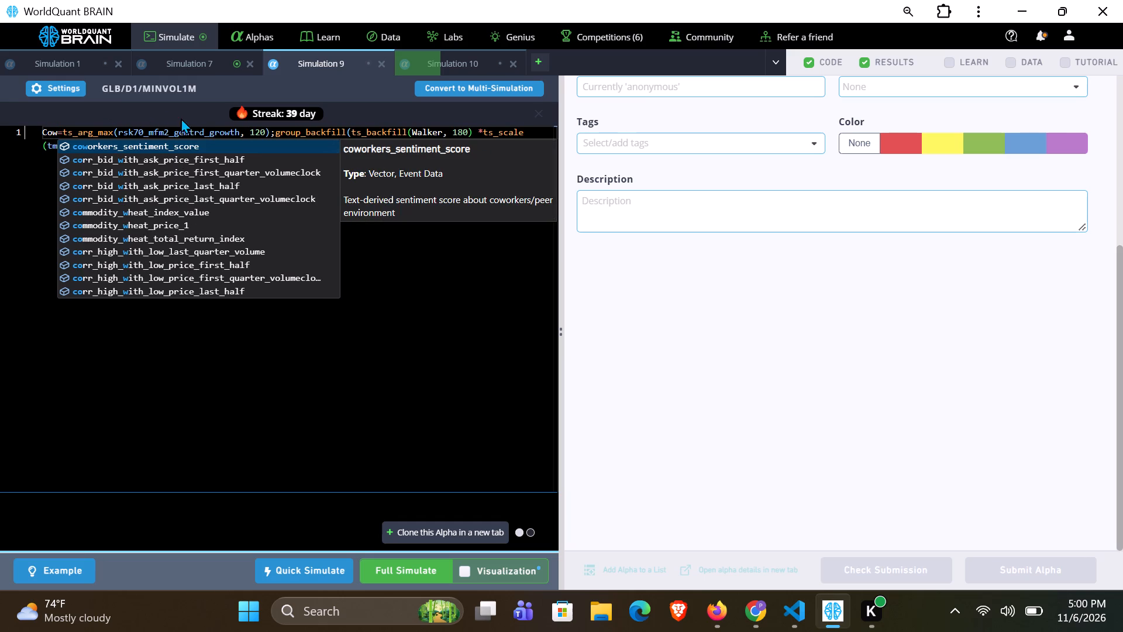
# Replace the Walker reference inside ts_backfill with Cow in the Simulation 9 expression.
pyautogui.click(443, 129)
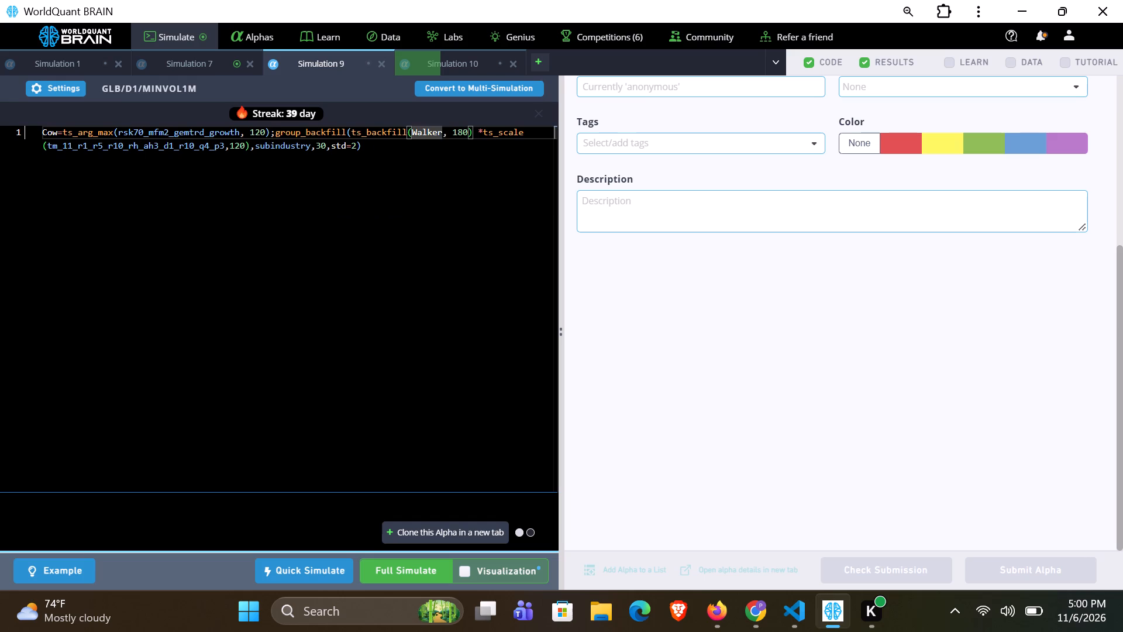
pyautogui.press('BackSpace')
pyautogui.press('BackSpace')
pyautogui.press('BackSpace')
pyautogui.press('BackSpace')
pyautogui.press('BackSpace')
pyautogui.press('BackSpace')
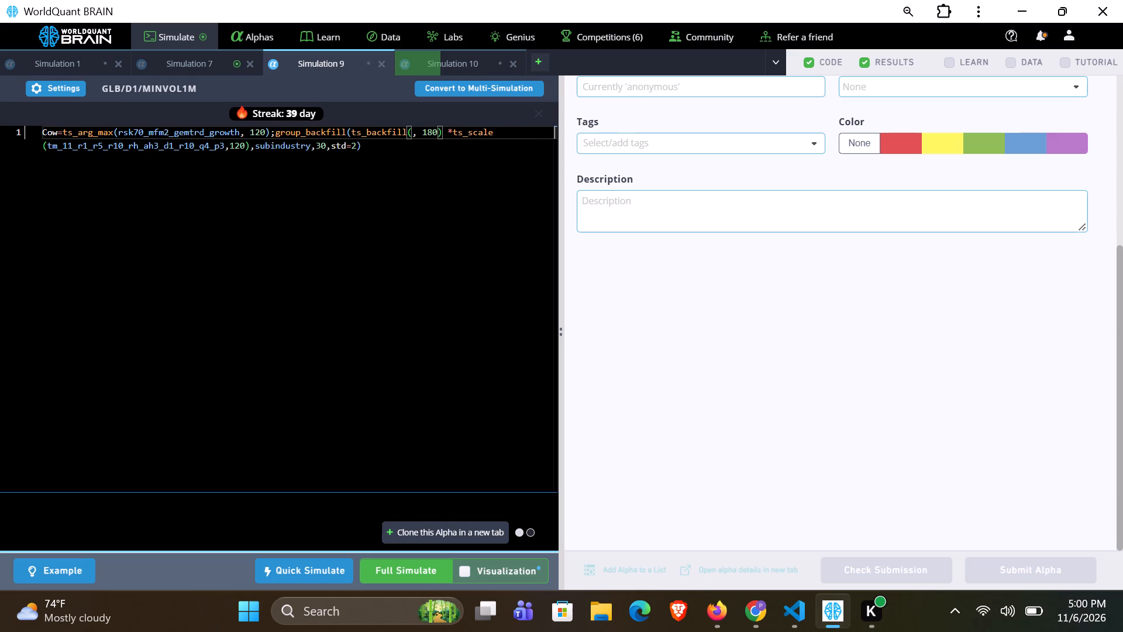
pyautogui.press('i')
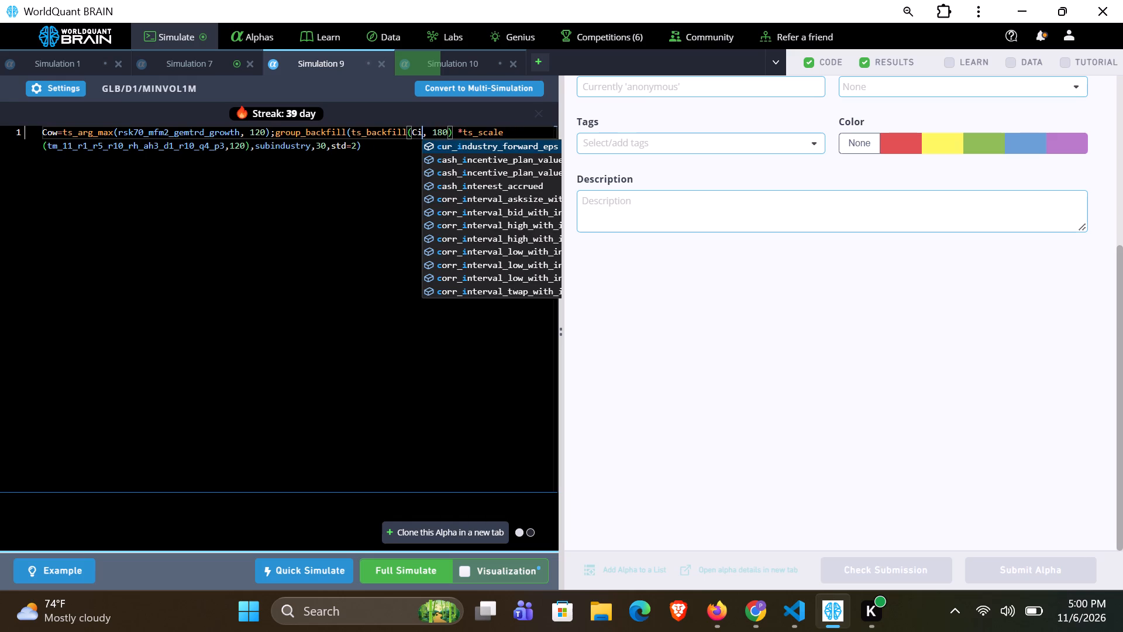
pyautogui.press('BackSpace')
pyautogui.write('om')
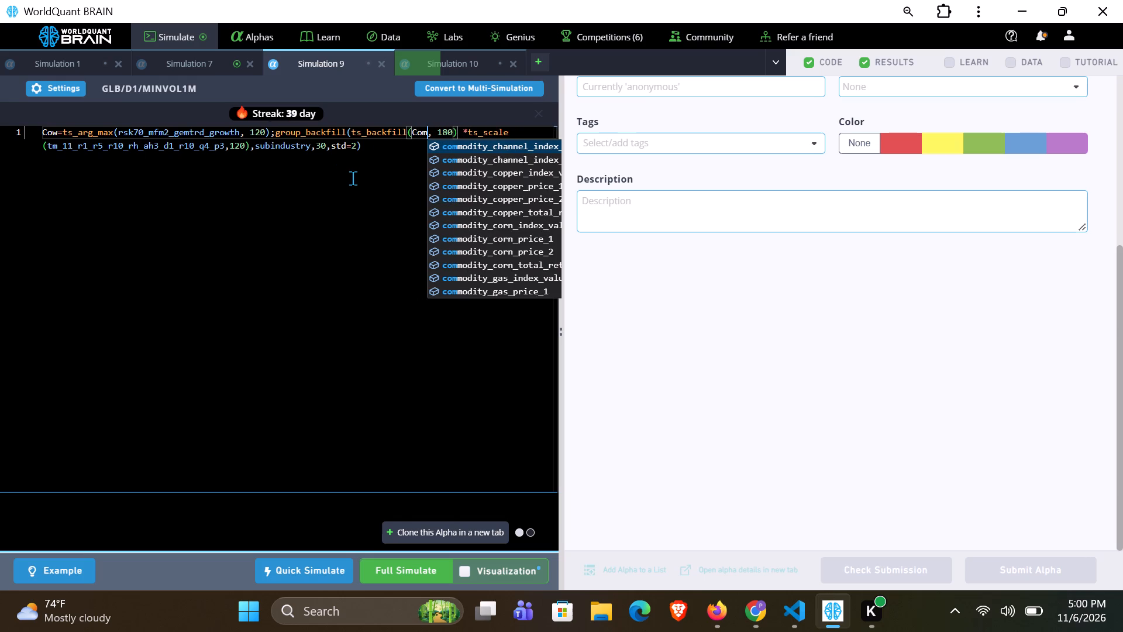
pyautogui.press('BackSpace')
pyautogui.press('w')
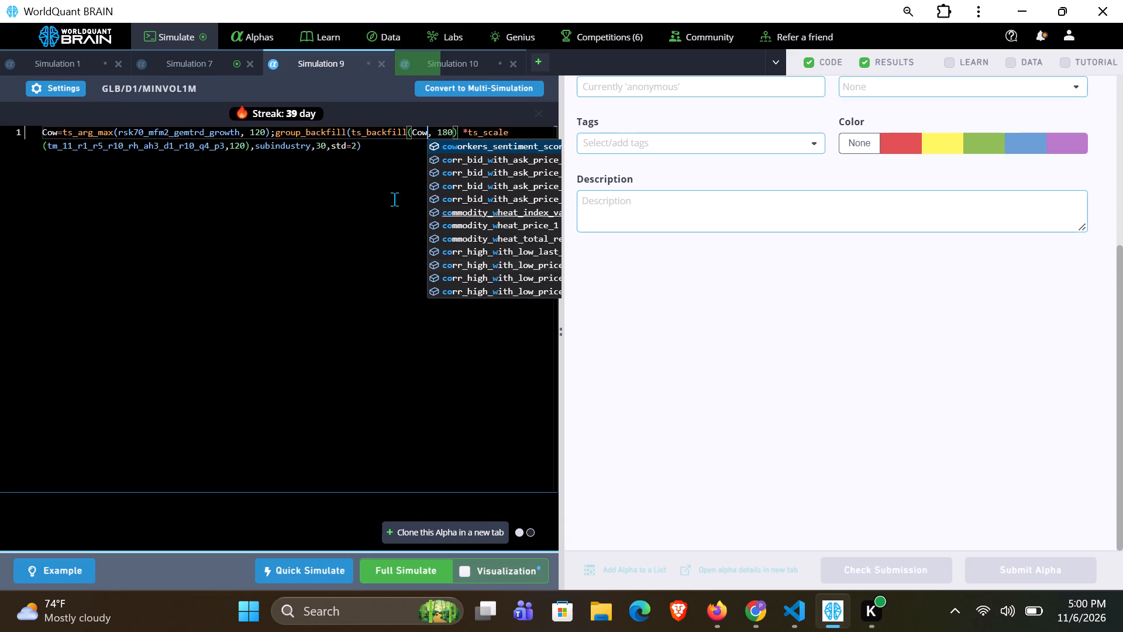
pyautogui.click(374, 163)
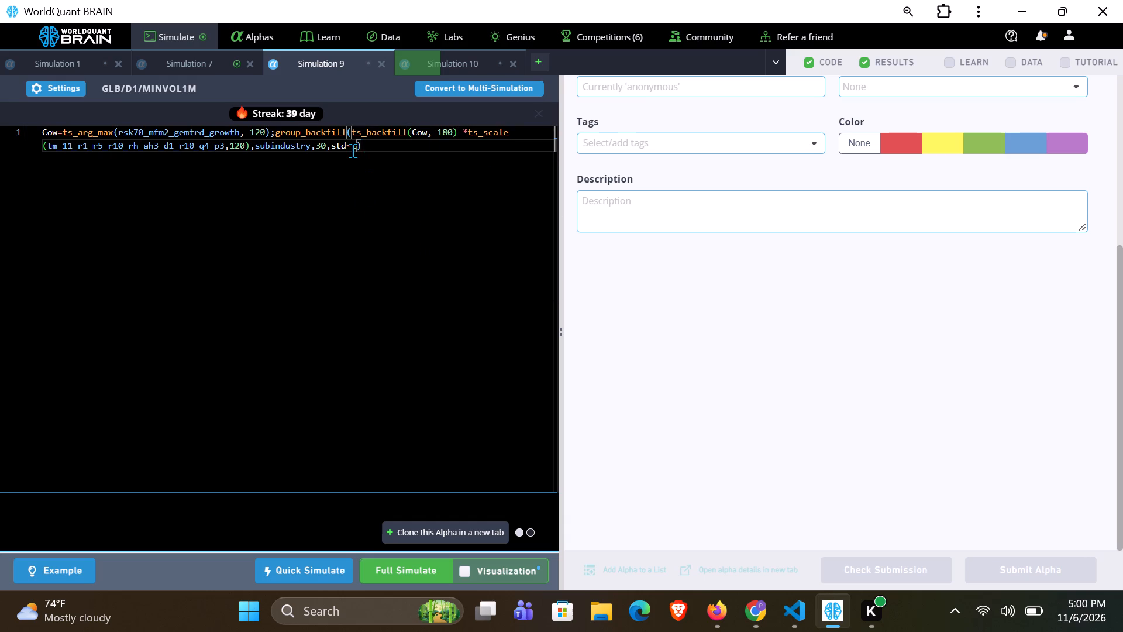
pyautogui.click(357, 148)
# Run a full simulation of the Simulation 9 alpha with the renamed variable.
pyautogui.click(425, 568)
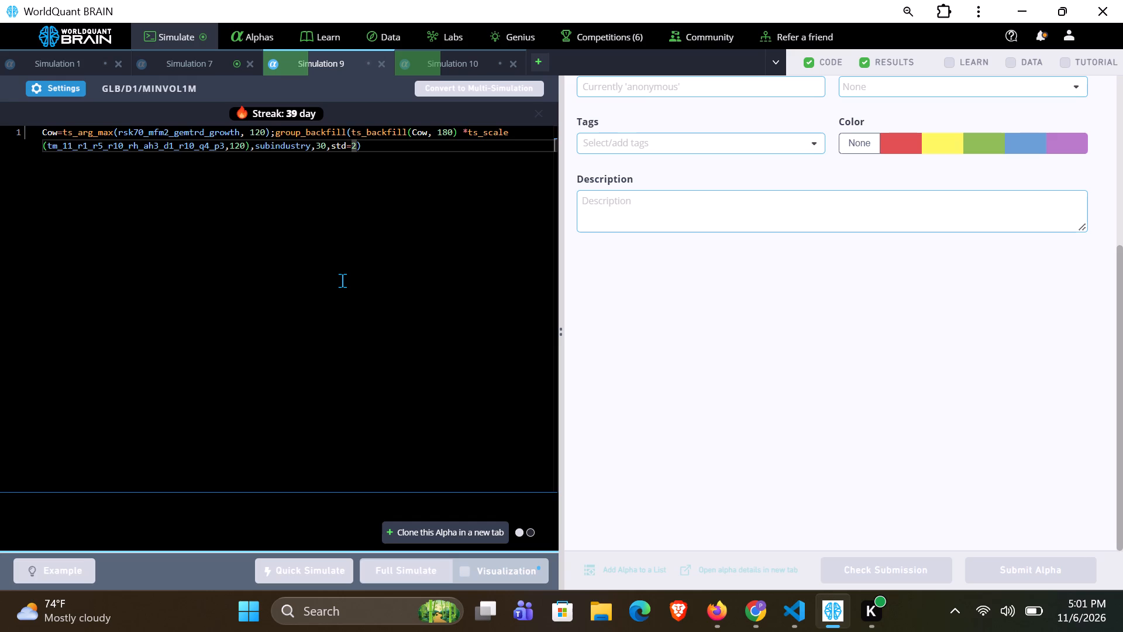
pyautogui.scroll(2, 474, 275)
pyautogui.scroll(-1, 469, 271)
# In the Simulation 7 settings, set the neutralization to Industry and apply it.
pyautogui.click(204, 64)
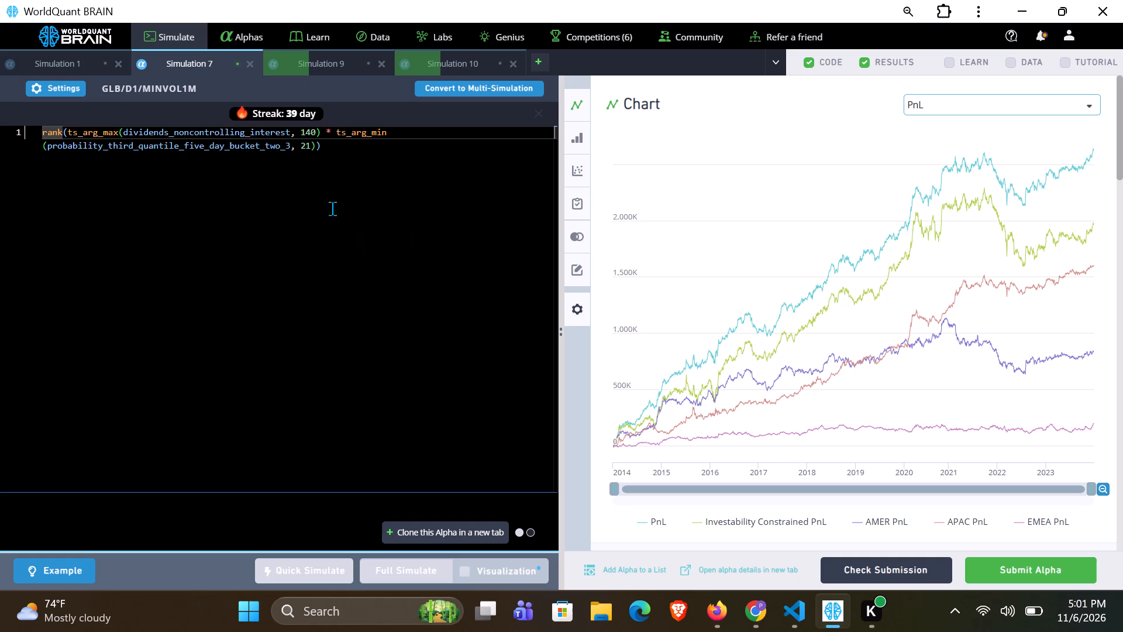
pyautogui.click(64, 92)
pyautogui.click(168, 293)
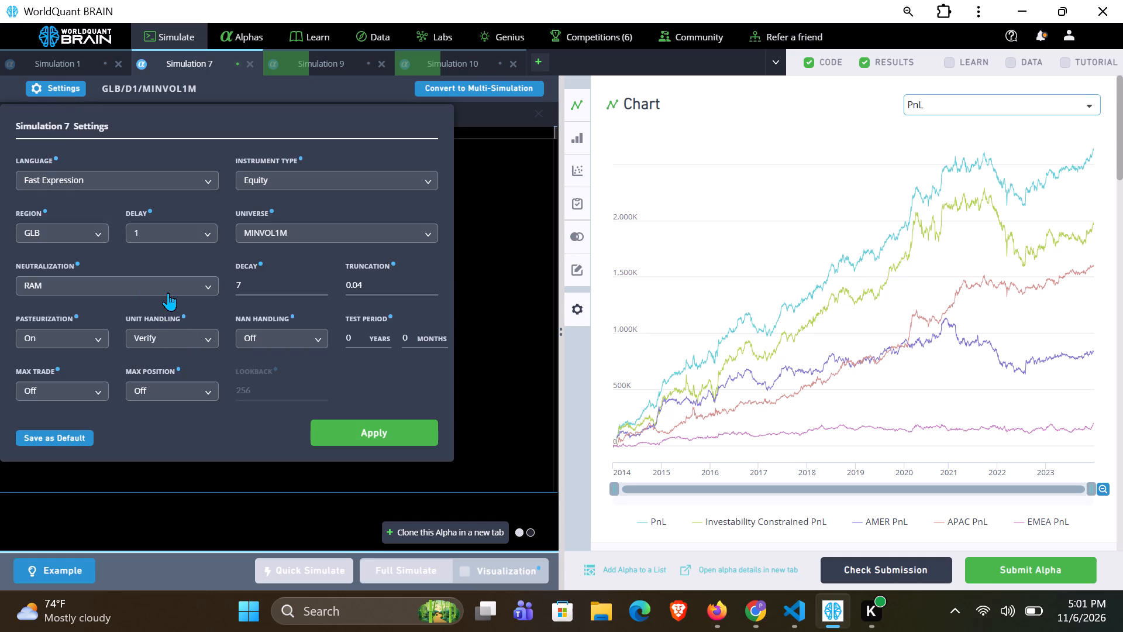
pyautogui.scroll(-3, 172, 305)
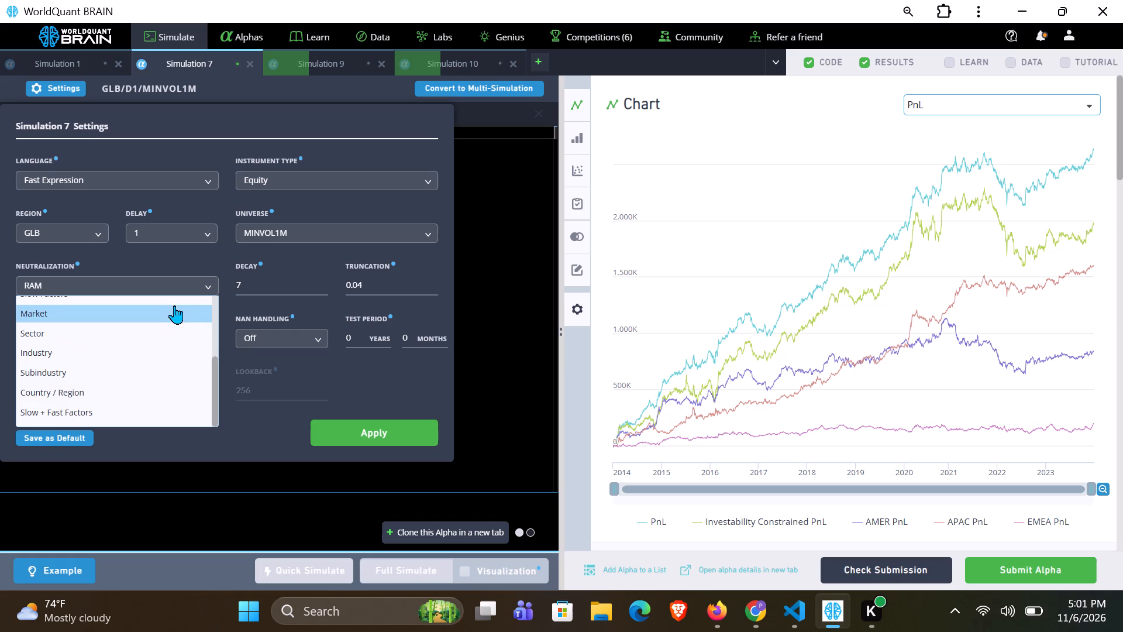
pyautogui.click(116, 346)
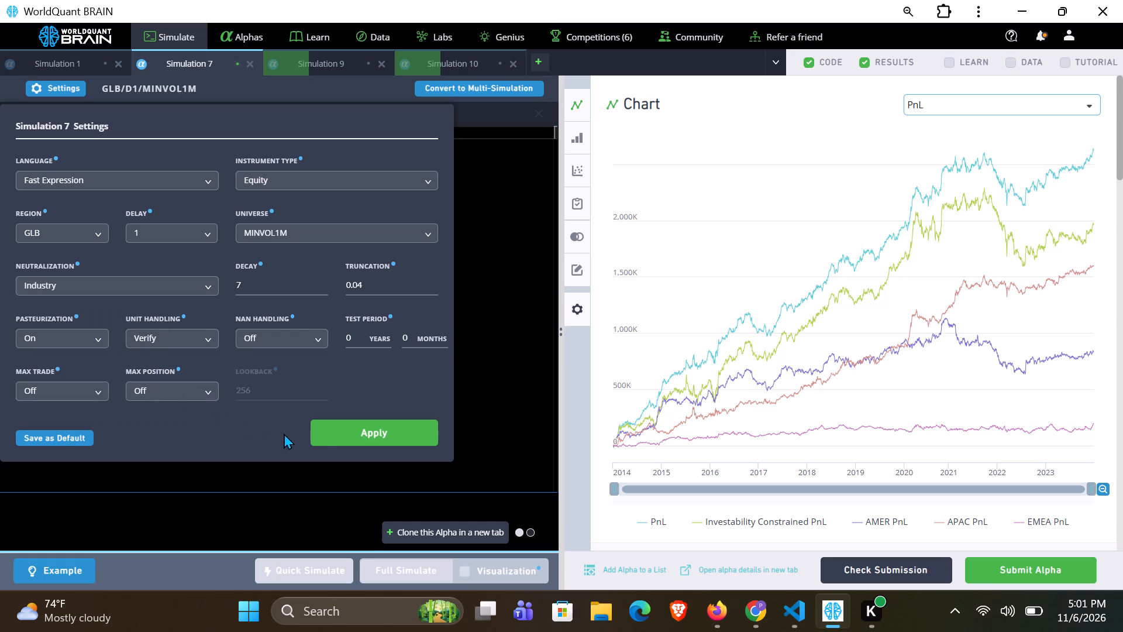
pyautogui.click(323, 430)
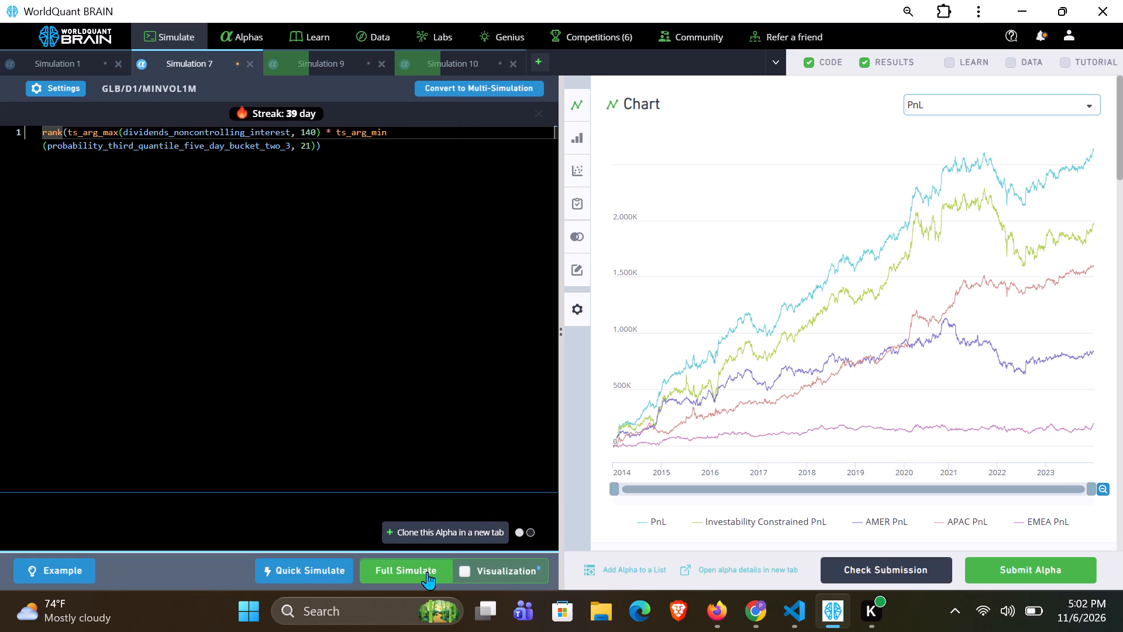
# Run a full simulation of the Simulation 7 alpha with the updated neutralization.
pyautogui.click(426, 578)
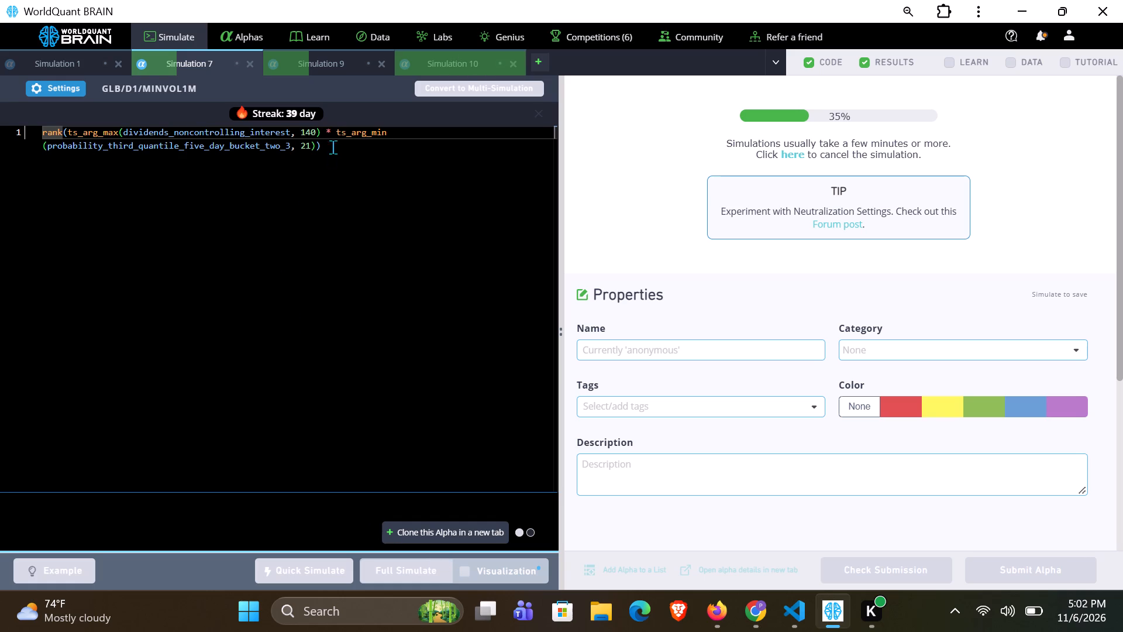
# Review Simulation 10's IS summary, regional aggregate data and the warnings in its IS testing status.
pyautogui.click(459, 64)
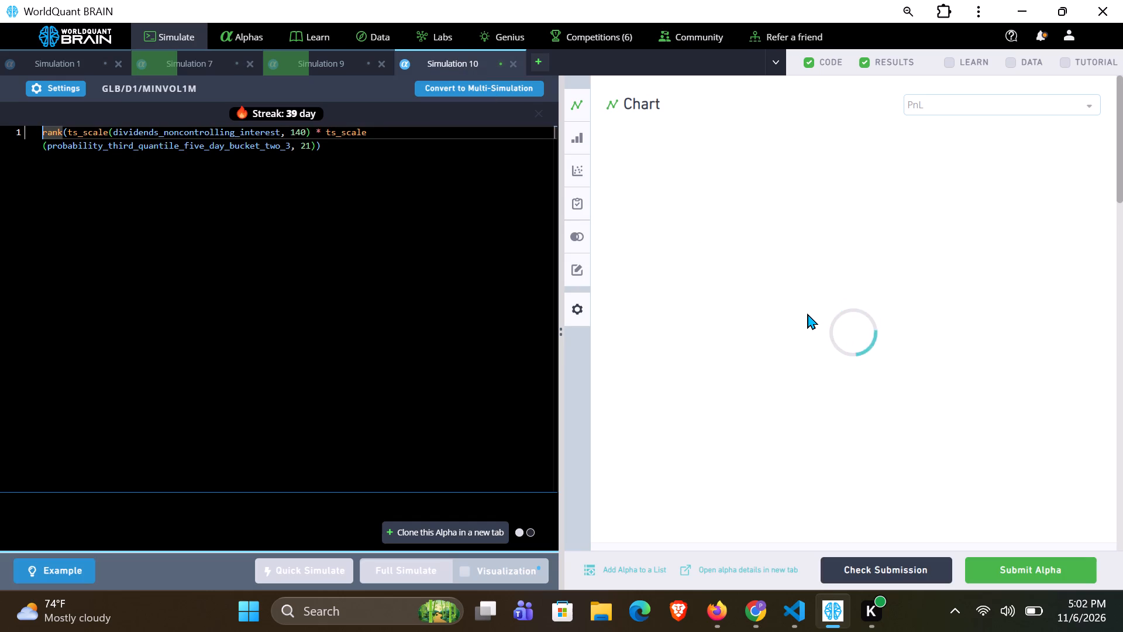
pyautogui.scroll(-1, 807, 313)
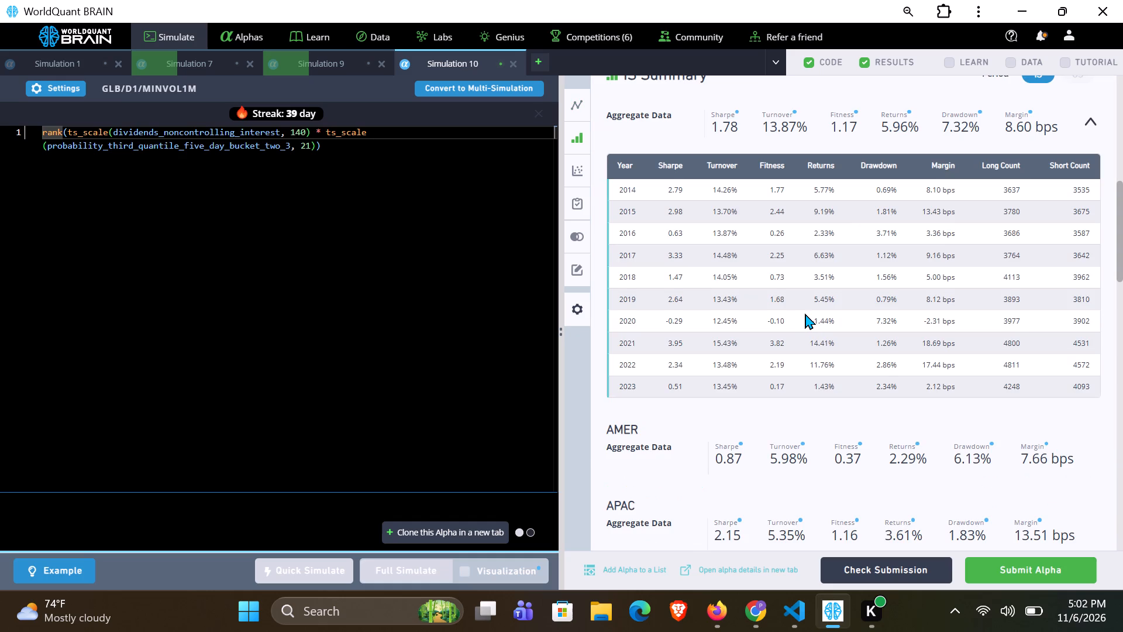
pyautogui.scroll(1, 803, 313)
pyautogui.scroll(-6, 803, 313)
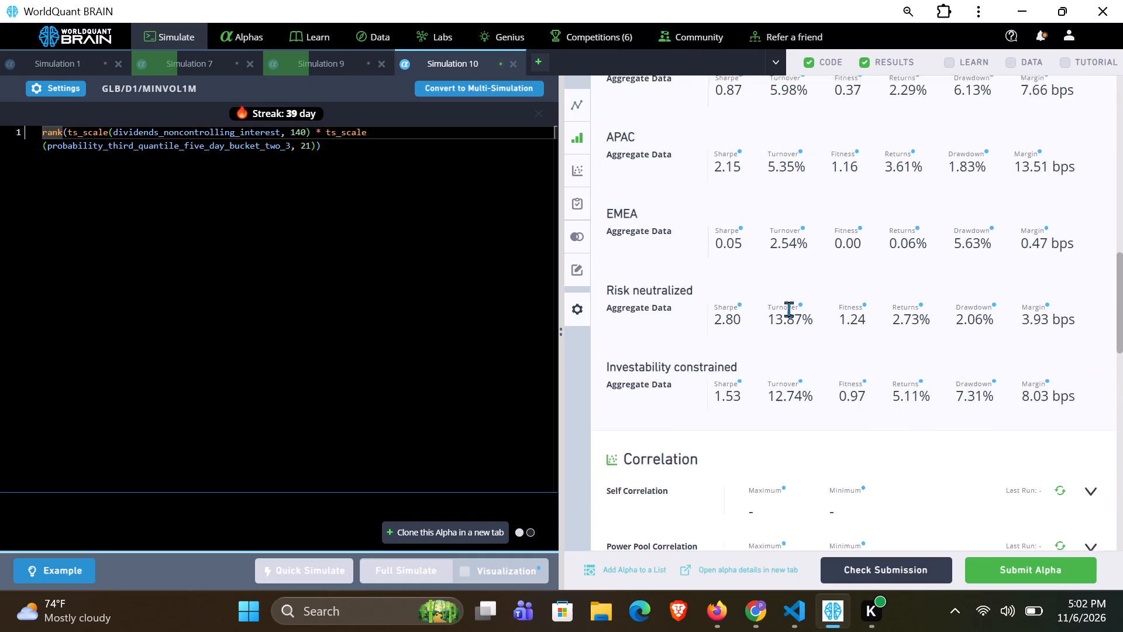
pyautogui.scroll(-4, 778, 307)
pyautogui.click(773, 322)
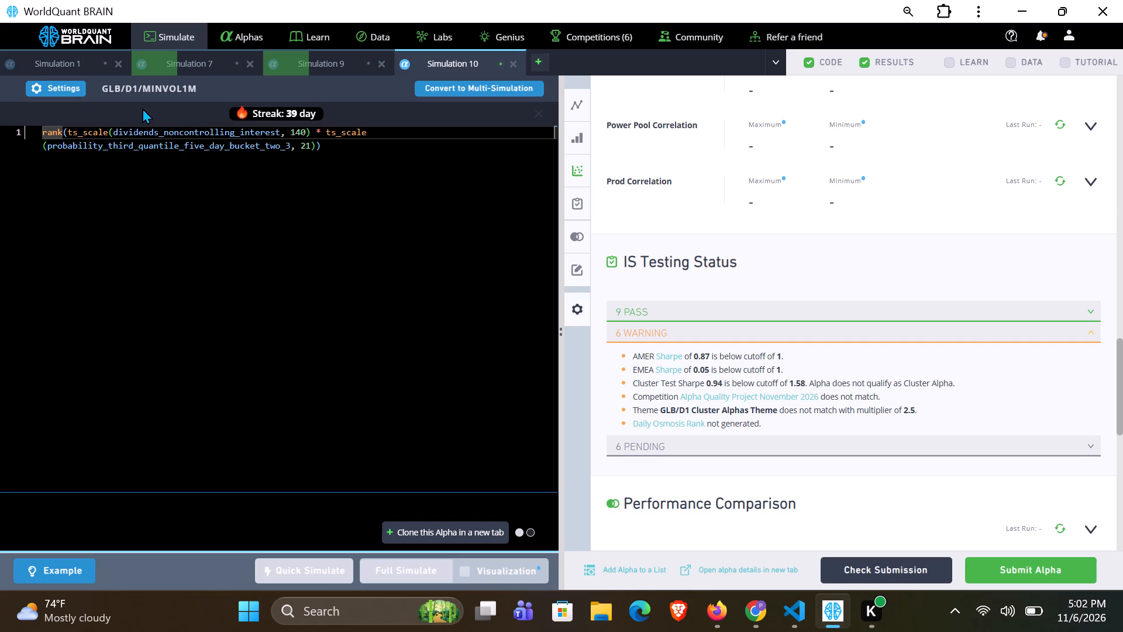
# Open the Simulation 10 settings.
pyautogui.click(80, 92)
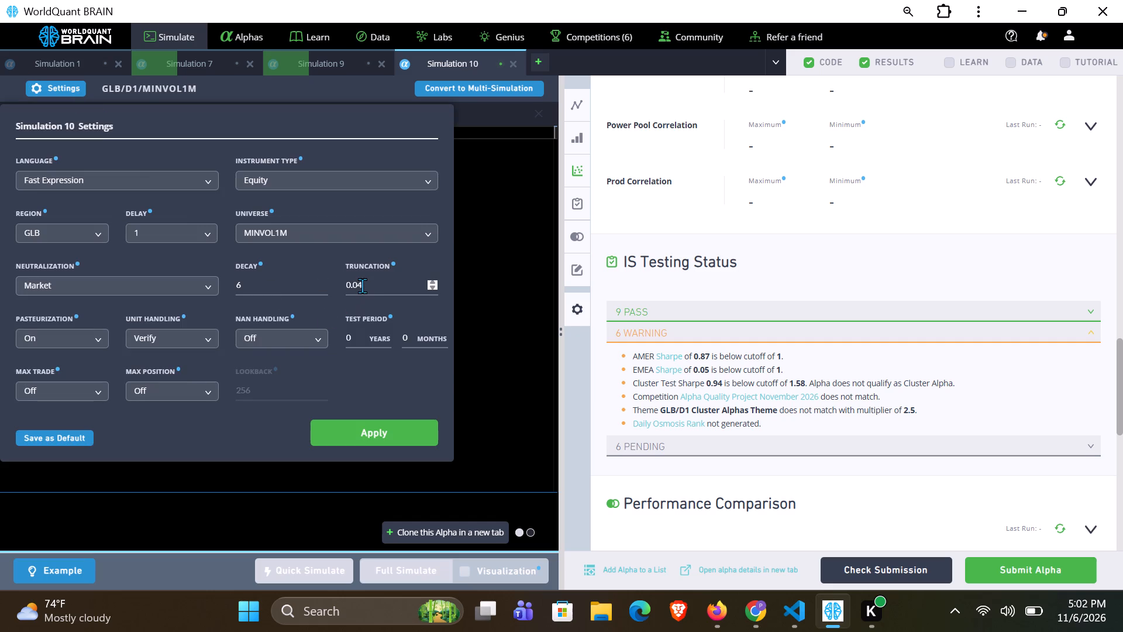
# In the Simulation 10 settings, set the truncation to 0.02 and the decay to 8, and apply them.
pyautogui.click(363, 286)
pyautogui.press('BackSpace')
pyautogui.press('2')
pyautogui.click(267, 277)
pyautogui.press('BackSpace')
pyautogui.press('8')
pyautogui.click(382, 418)
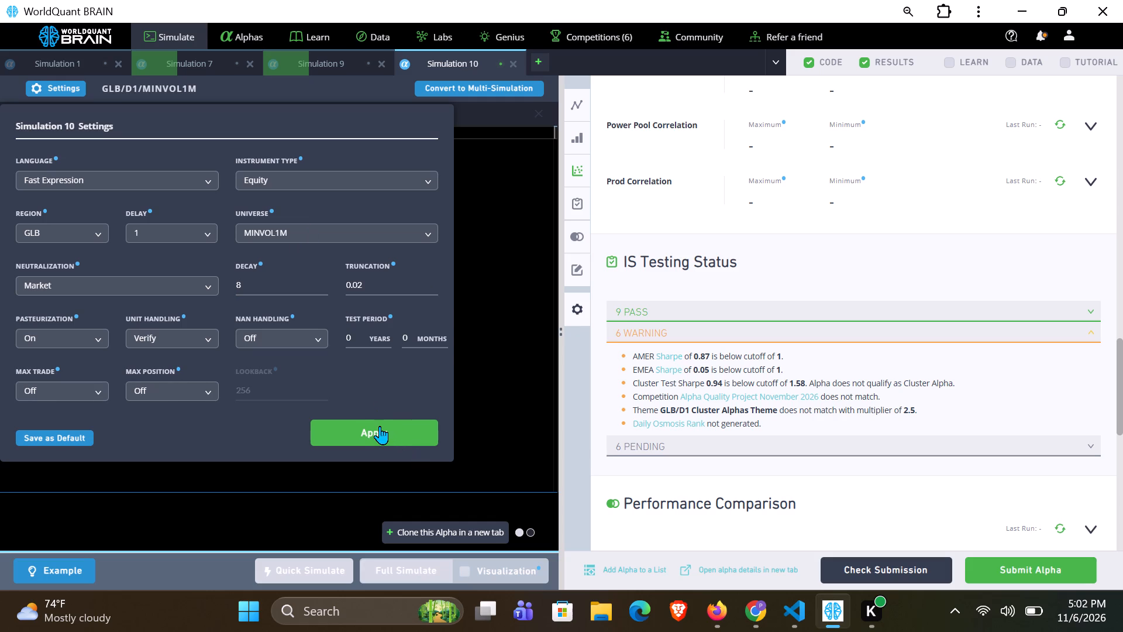
pyautogui.click(380, 427)
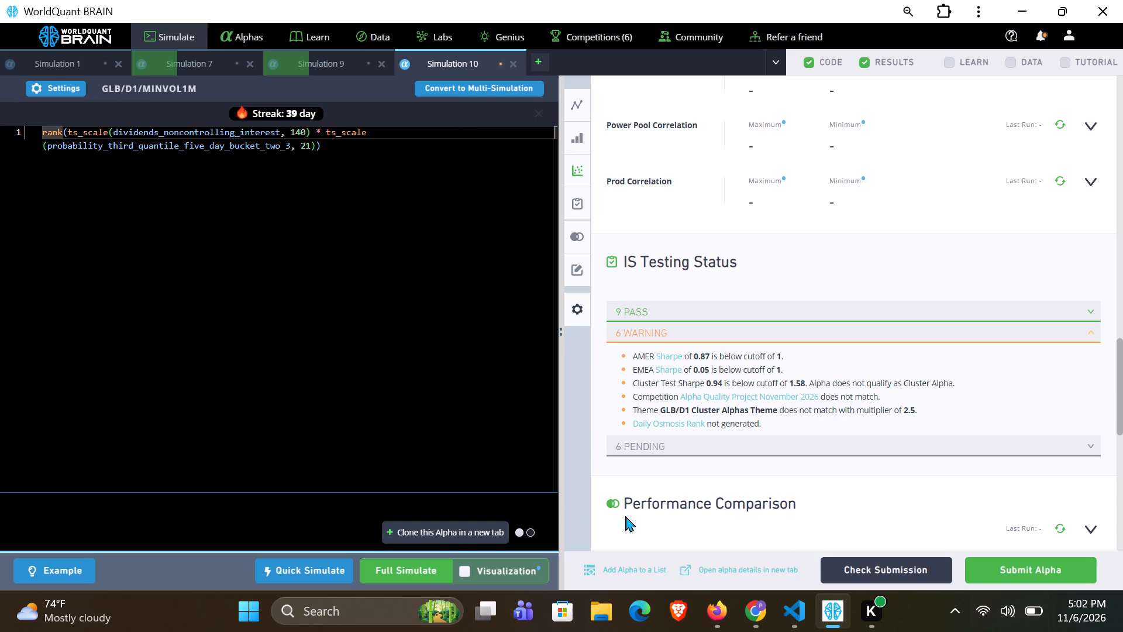
# Run a full simulation of the Simulation 10 alpha with the updated decay and truncation.
pyautogui.click(425, 573)
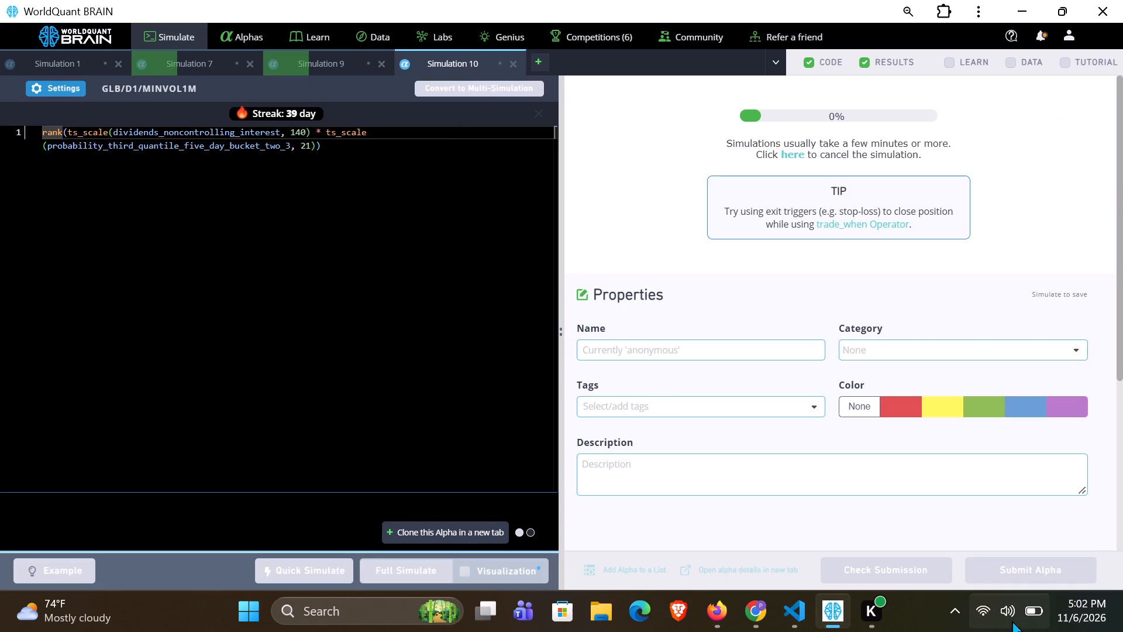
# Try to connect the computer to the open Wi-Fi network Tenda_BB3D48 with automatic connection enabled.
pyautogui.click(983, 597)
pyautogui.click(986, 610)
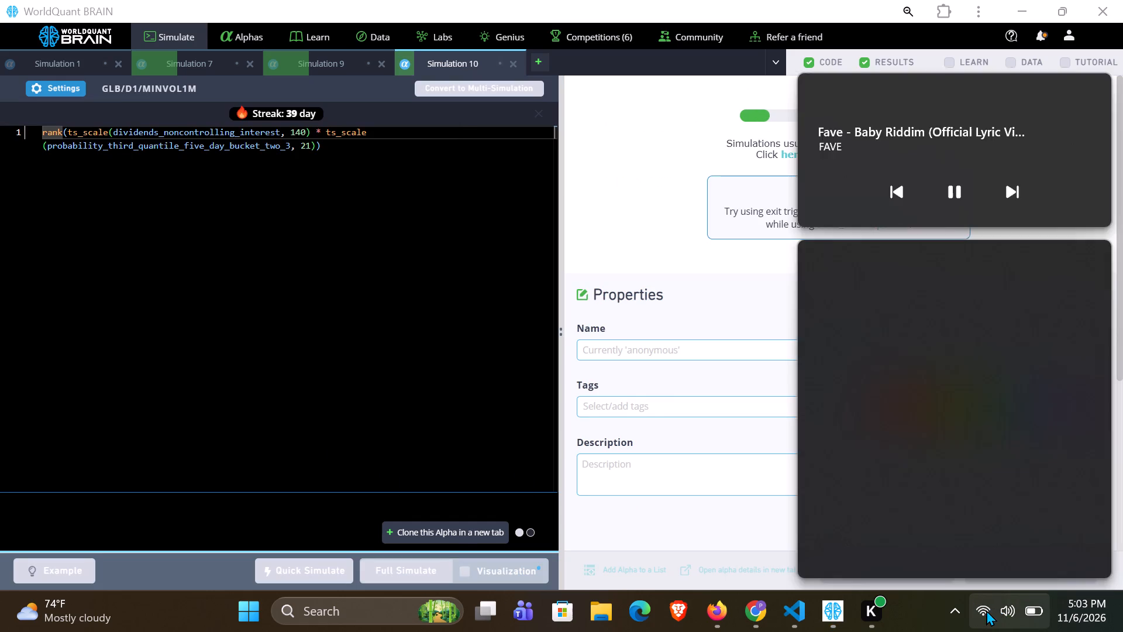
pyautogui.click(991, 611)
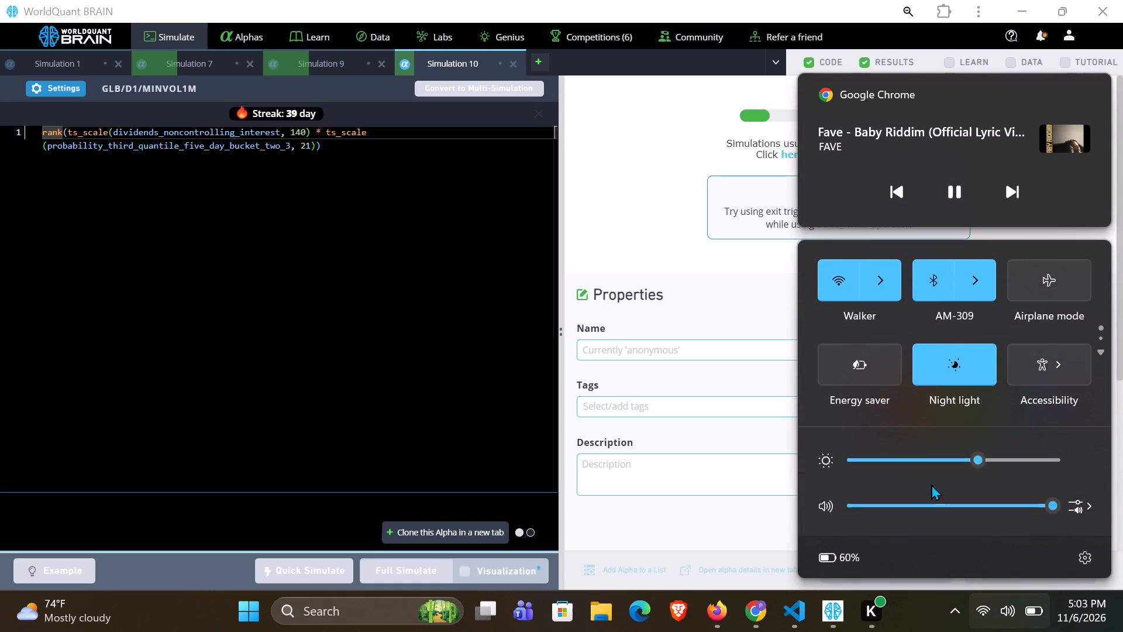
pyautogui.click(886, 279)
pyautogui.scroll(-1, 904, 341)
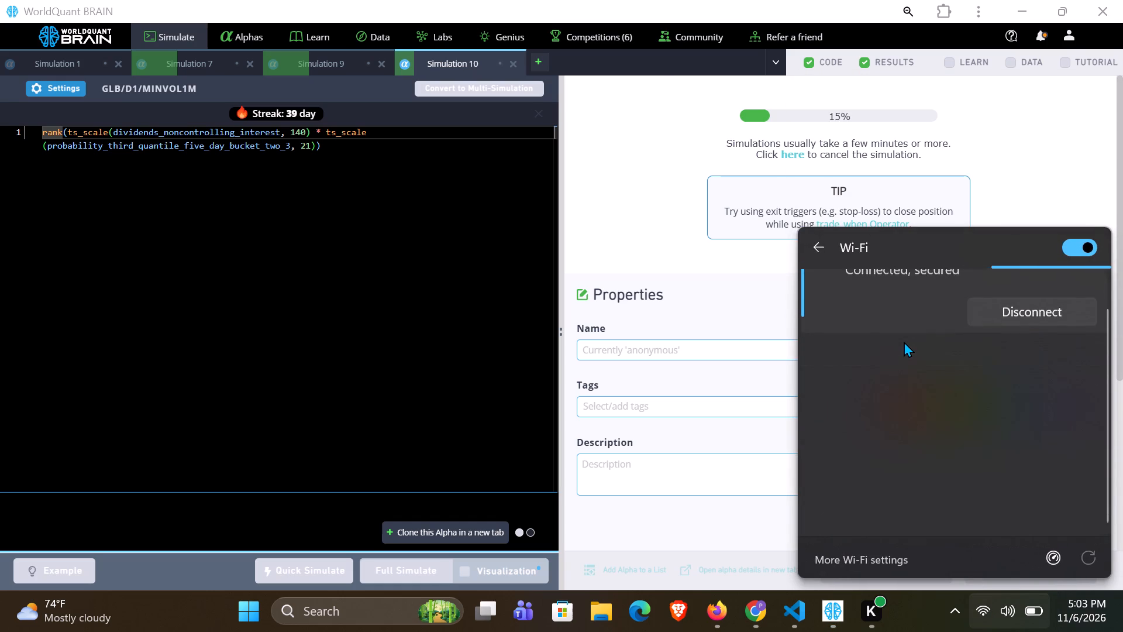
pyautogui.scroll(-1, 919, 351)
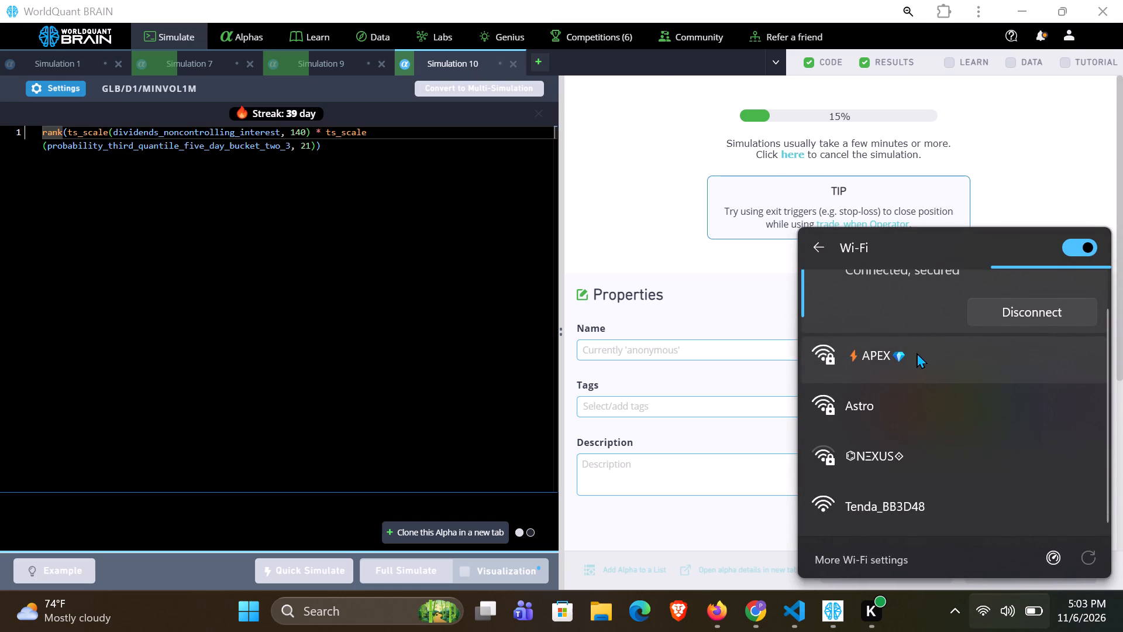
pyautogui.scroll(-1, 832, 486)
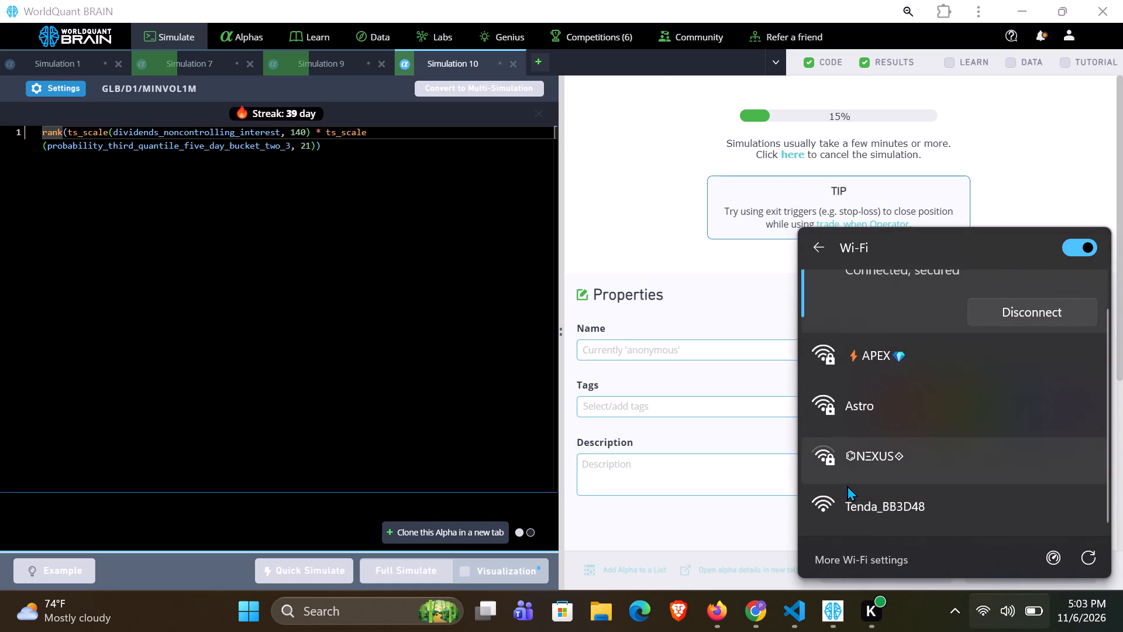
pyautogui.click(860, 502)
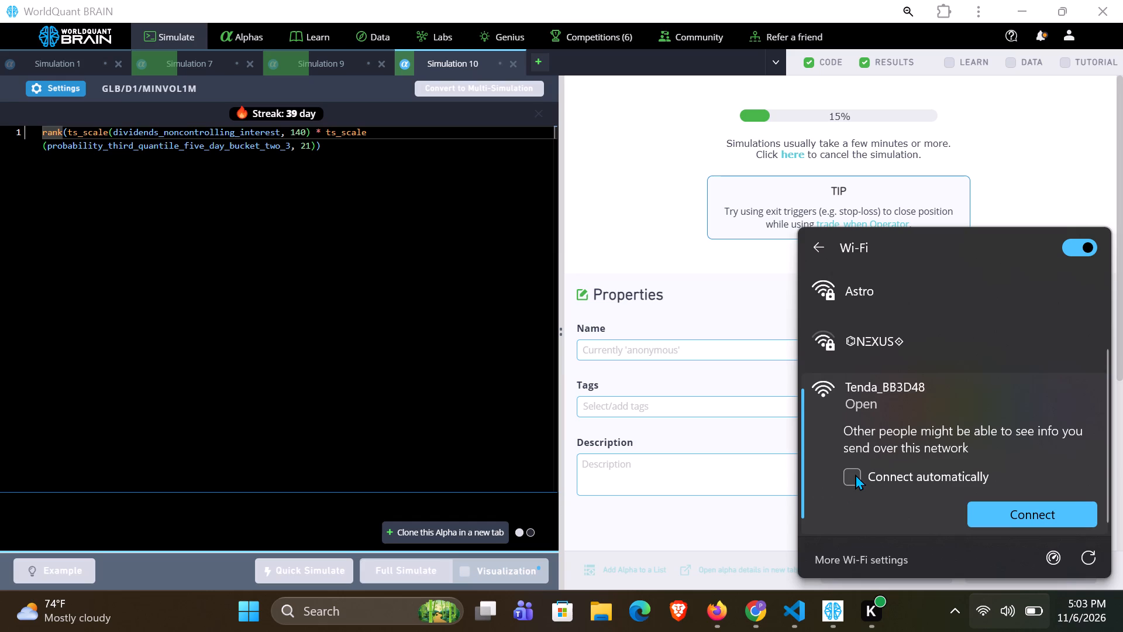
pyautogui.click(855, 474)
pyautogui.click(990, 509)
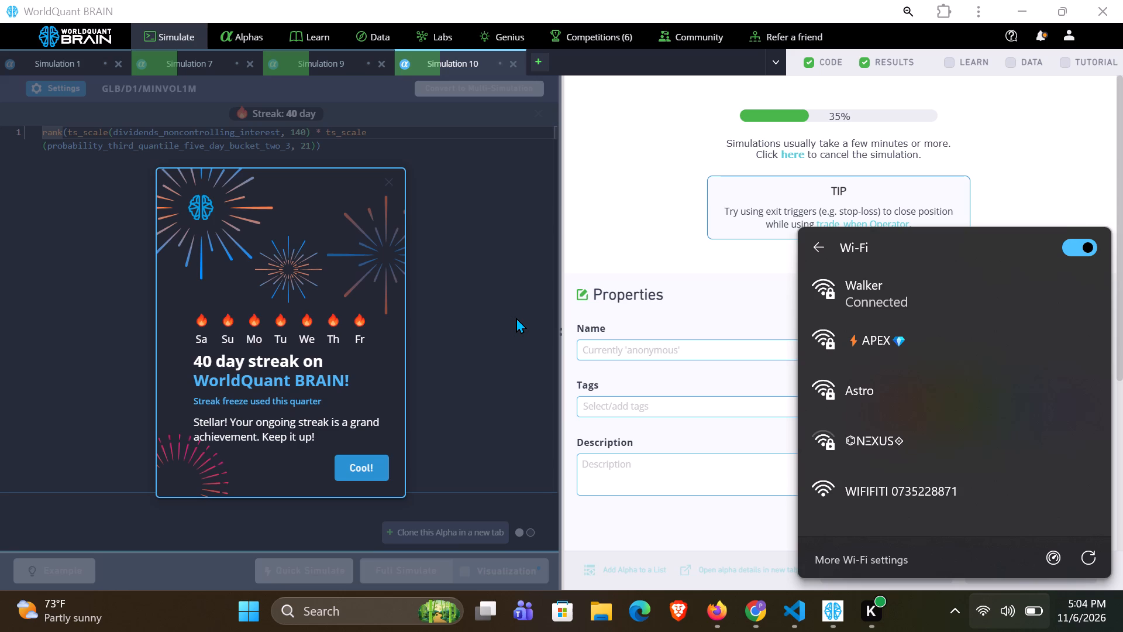
# Dismiss the 40-day streak celebration message.
pyautogui.click(364, 476)
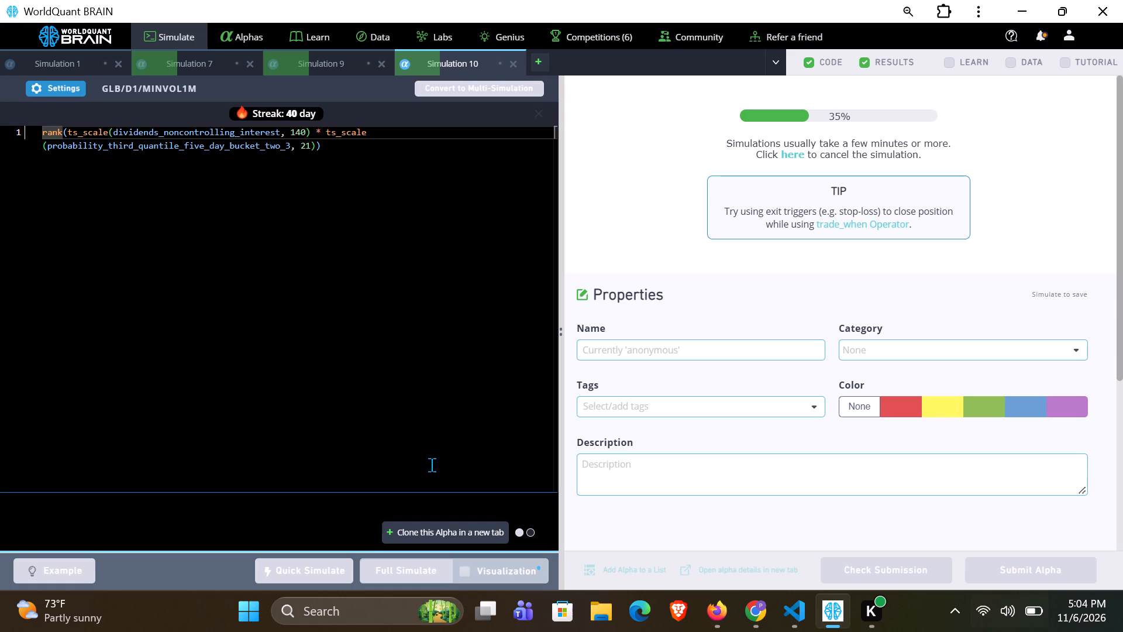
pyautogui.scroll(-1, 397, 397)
# Switch to the Chrome window playing YouTube and pause the Major Lazer & DJ Maphorisa video.
pyautogui.click(690, 609)
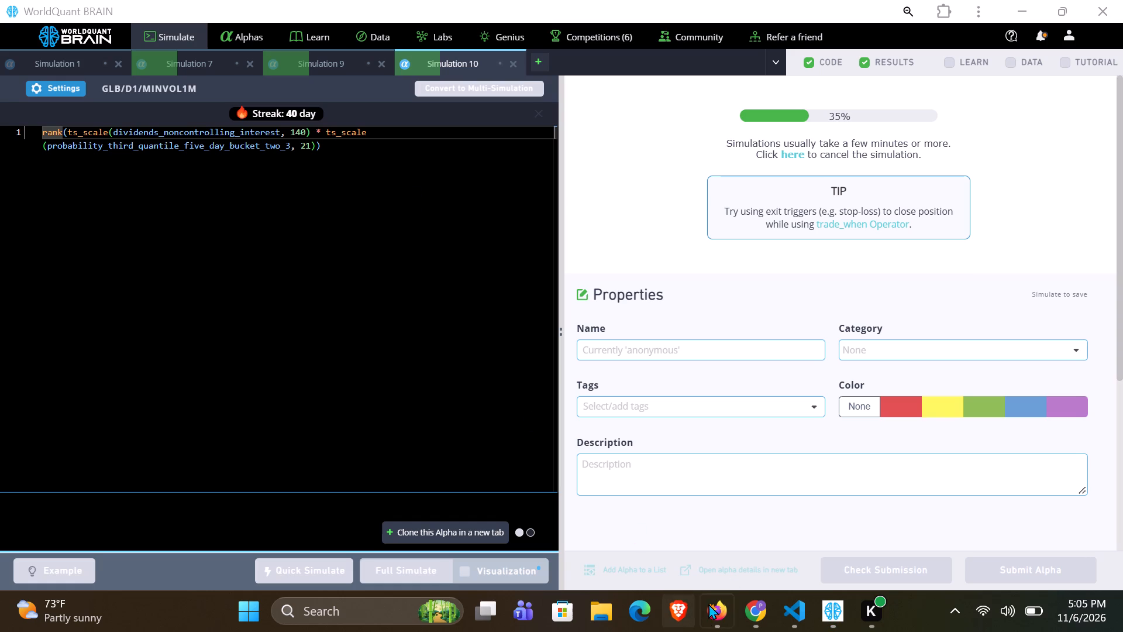
pyautogui.click(743, 609)
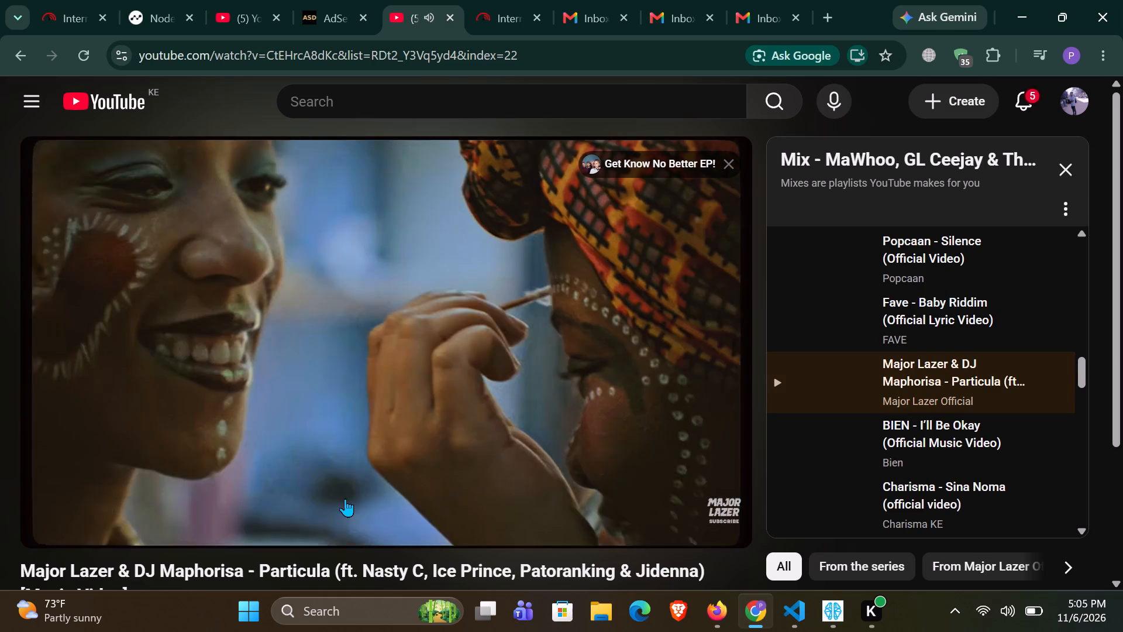
pyautogui.click(40, 525)
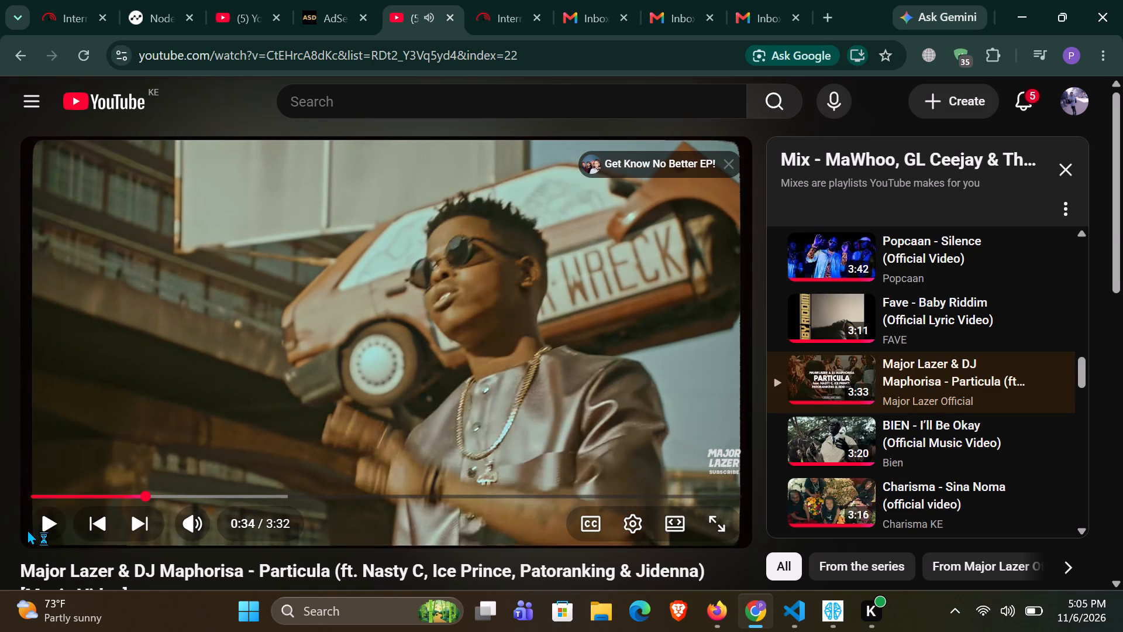